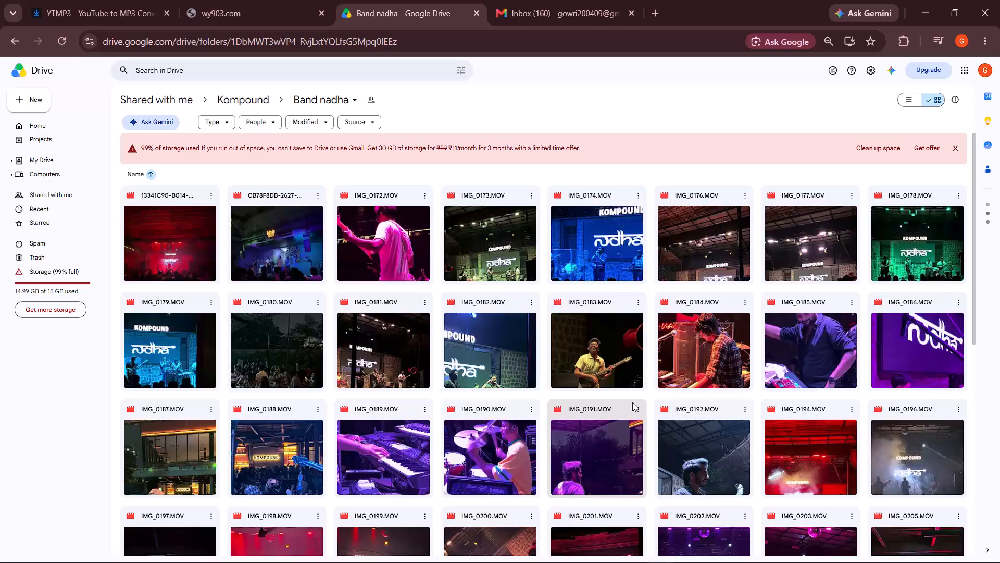
Switch from the Band nadha folder to Band amogh @ 06/09/2026 within Kompound and look through its video clips.
scroll(629, 389, down, 3)
scroll(622, 385, up, 2)
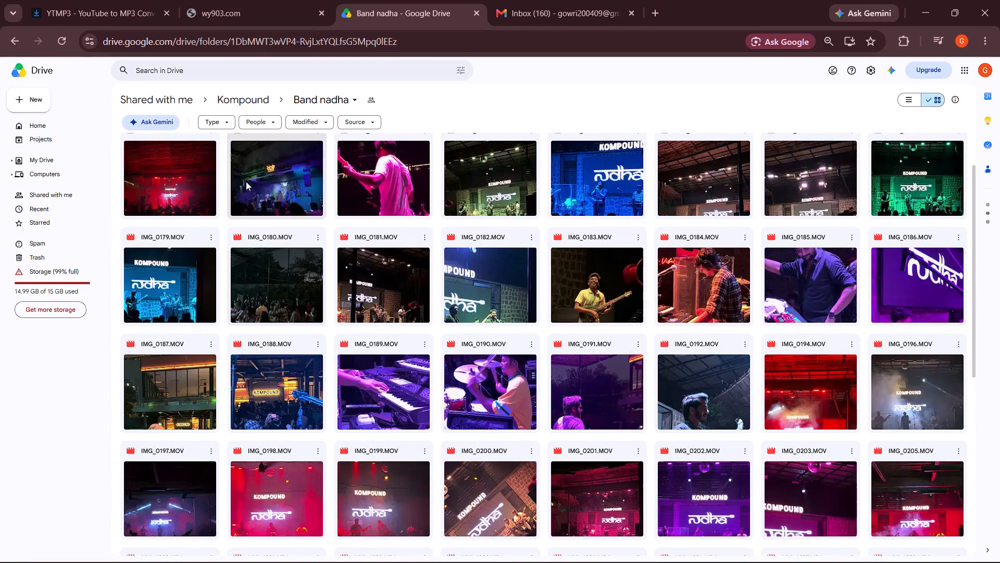
click(251, 93)
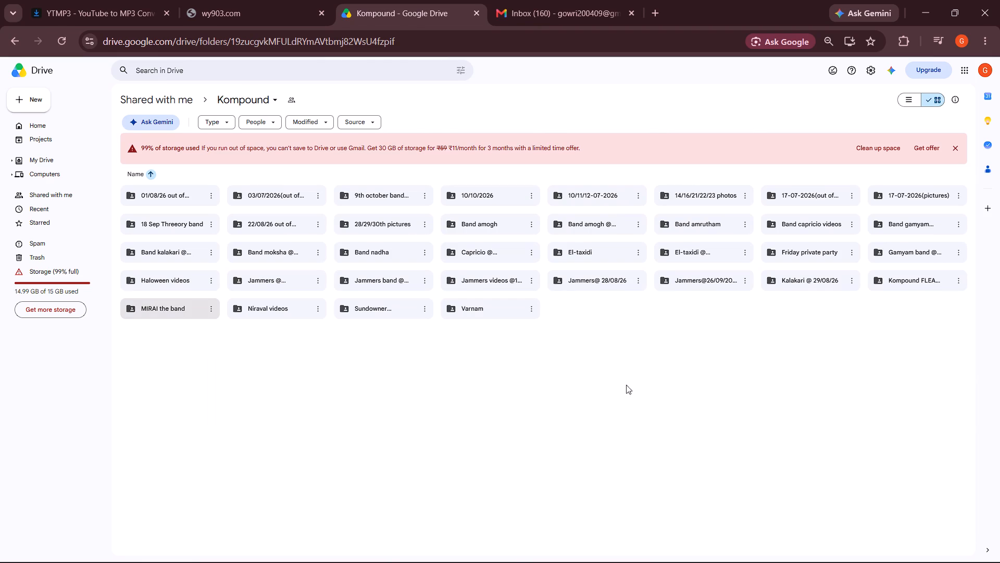
double_click(604, 225)
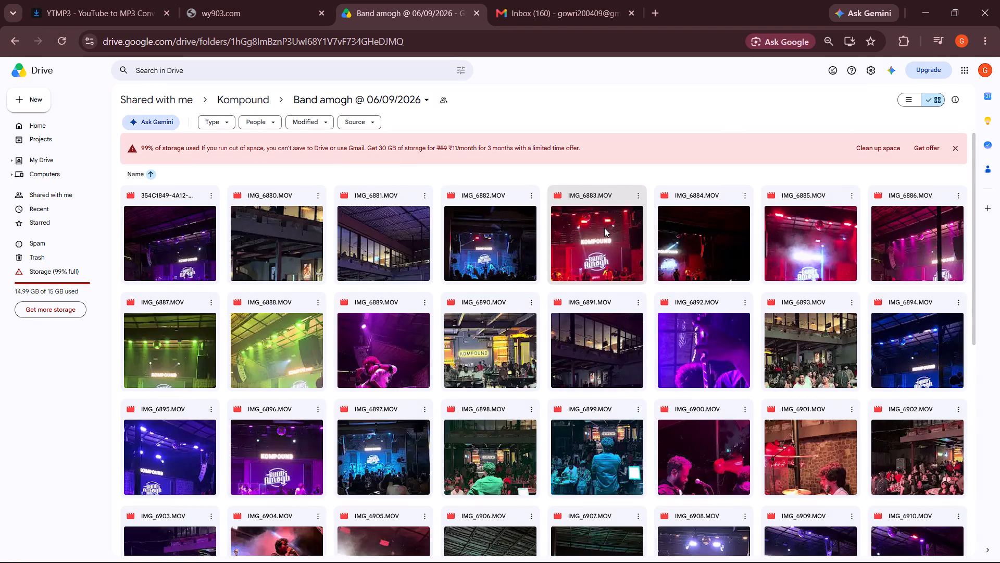
scroll(704, 483, down, 2)
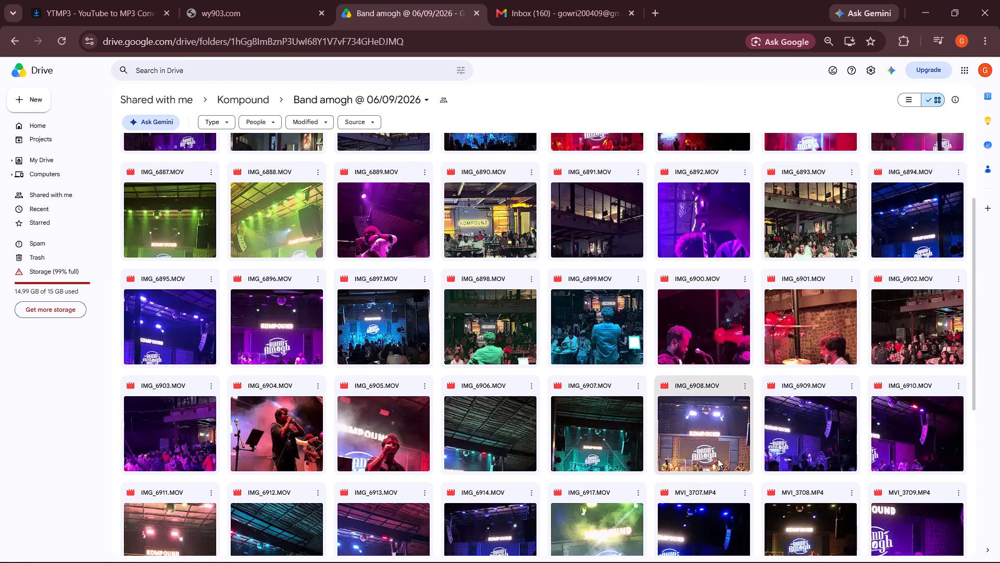
scroll(718, 453, down, 4)
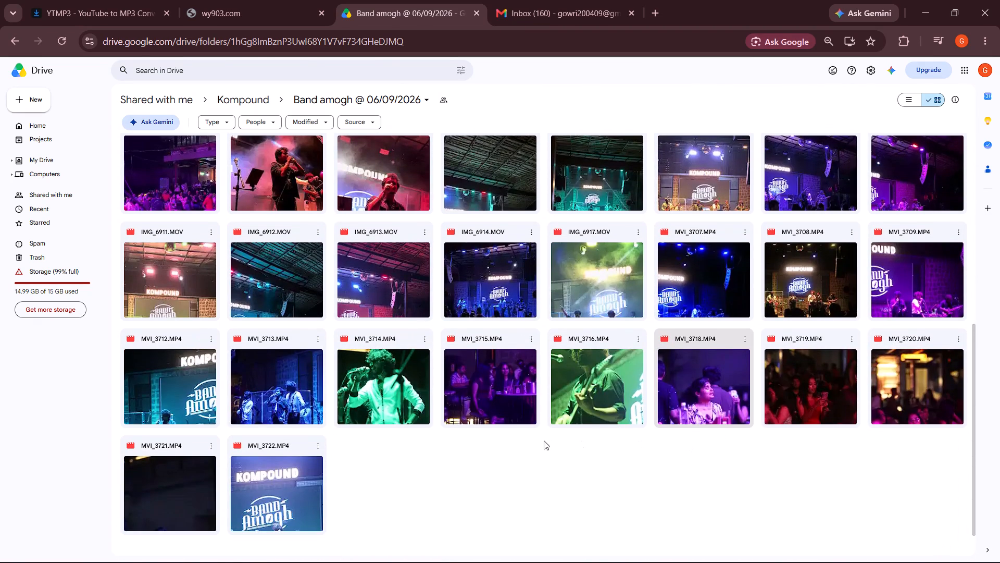
scroll(544, 477, down, 5)
scroll(544, 477, up, 1)
scroll(544, 477, down, 1)
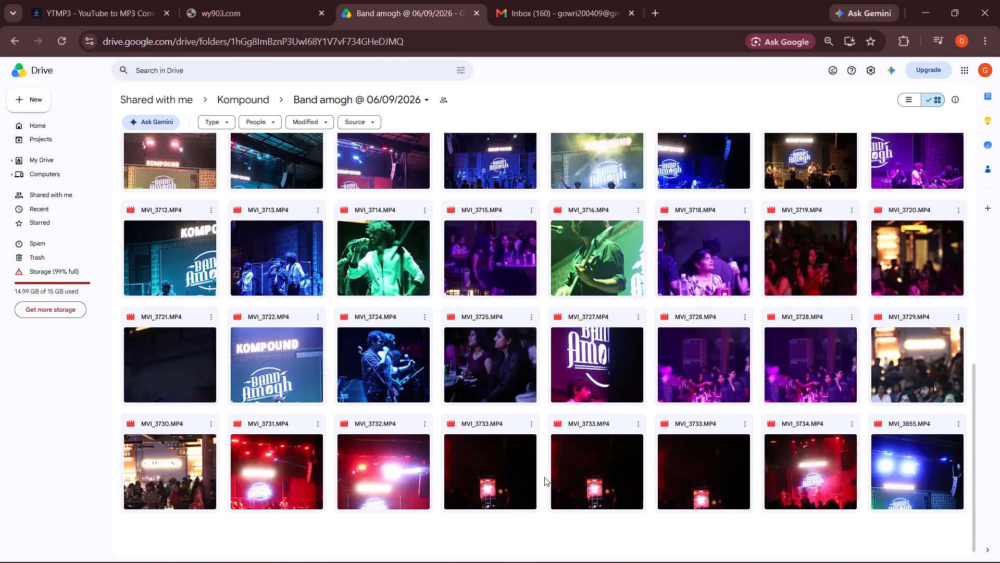
scroll(544, 477, down, 1)
scroll(544, 477, up, 1)
scroll(544, 477, down, 2)
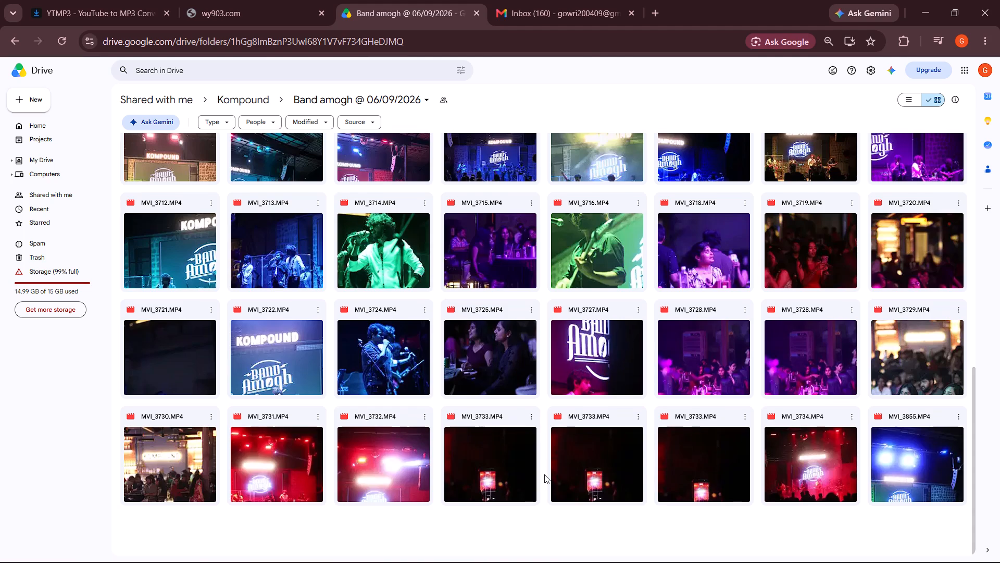
scroll(544, 474, up, 2)
scroll(544, 474, down, 6)
scroll(632, 364, up, 4)
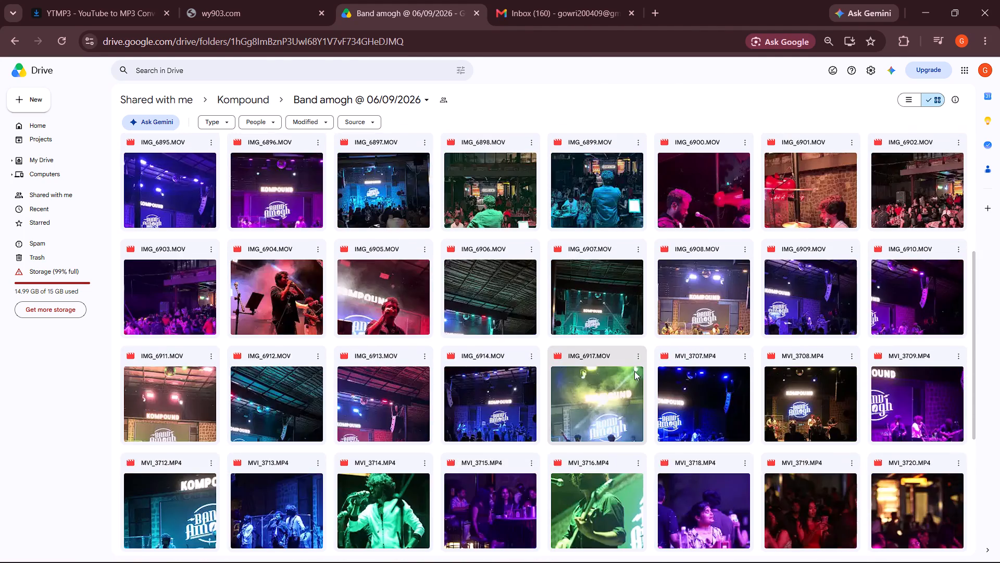
scroll(636, 380, up, 3)
Download the clip MVI_0236.MP4 from the Band amogh folder in Kompound.
click(253, 102)
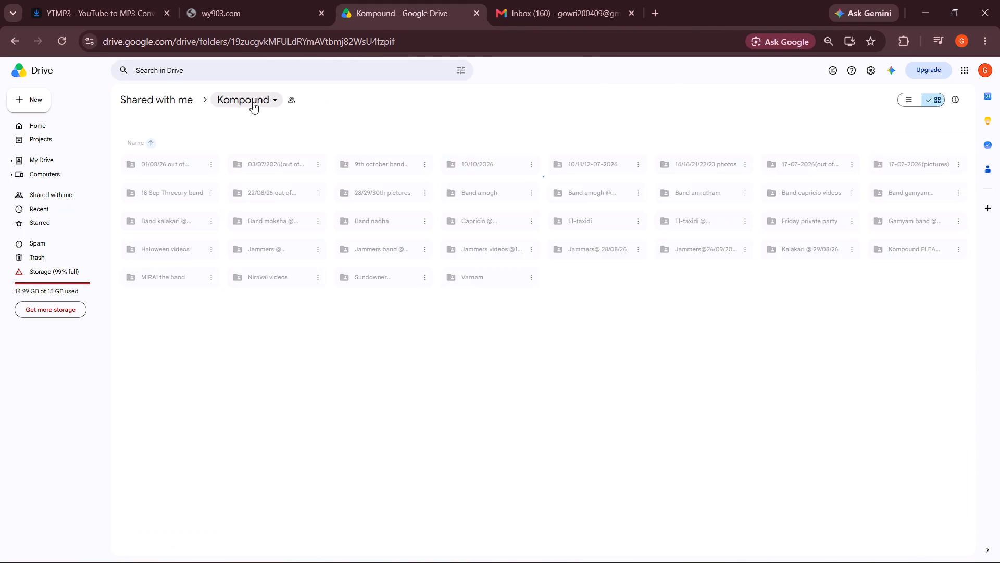
double_click(484, 232)
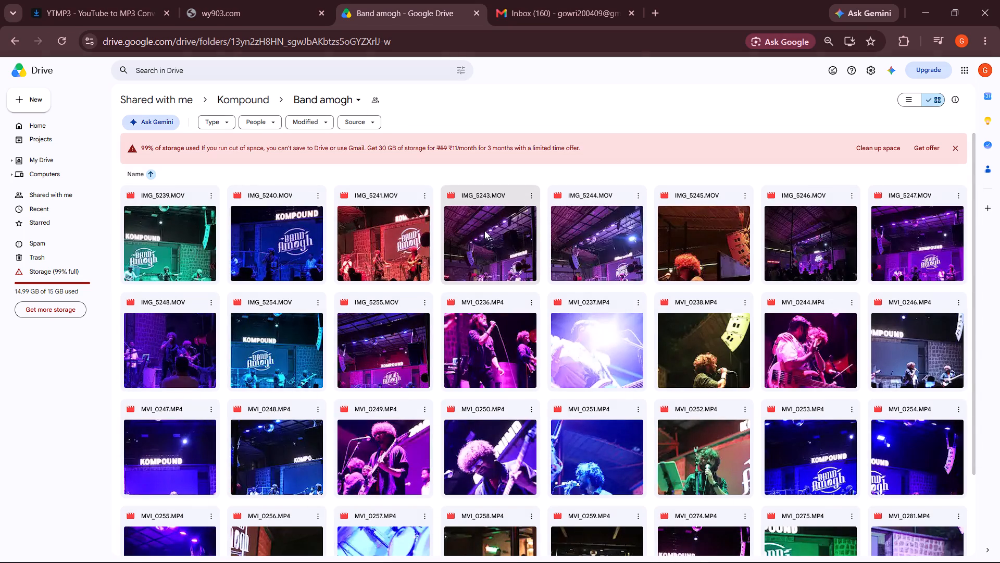
click(533, 301)
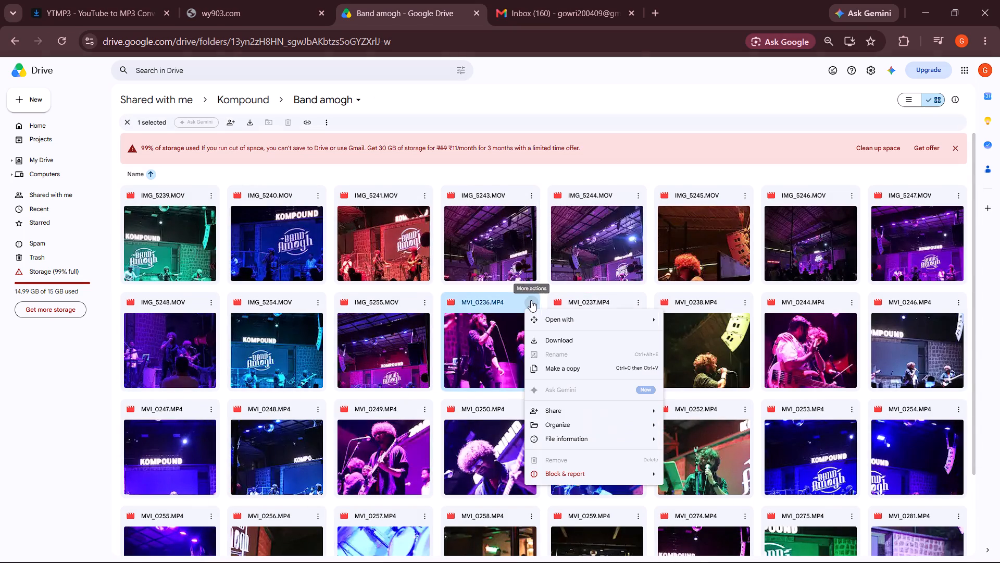
click(548, 339)
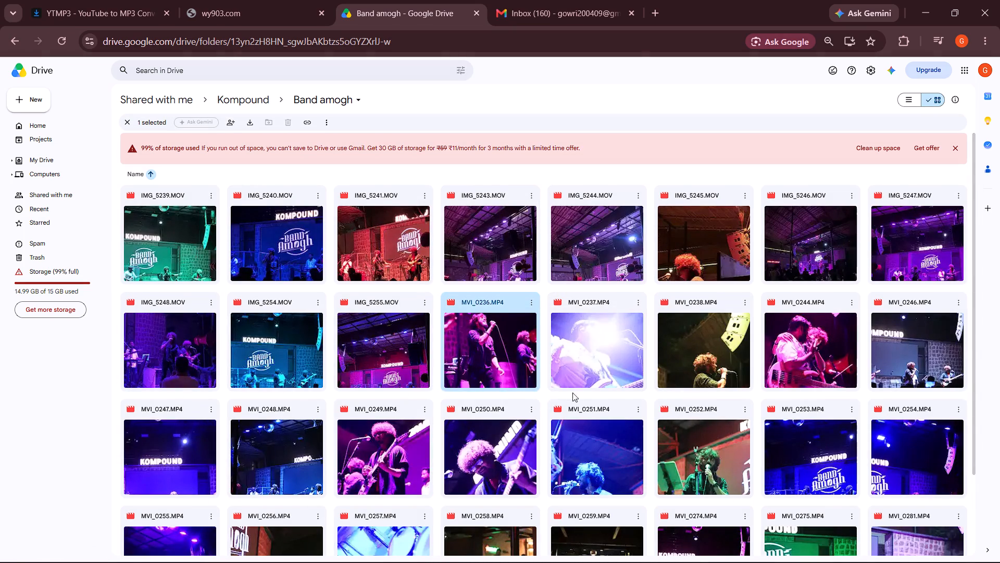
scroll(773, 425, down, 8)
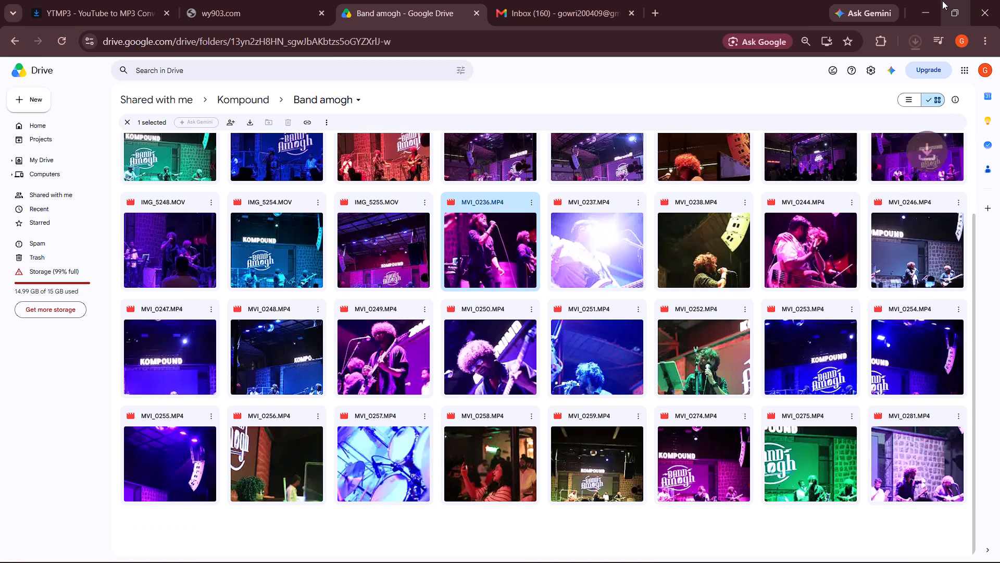
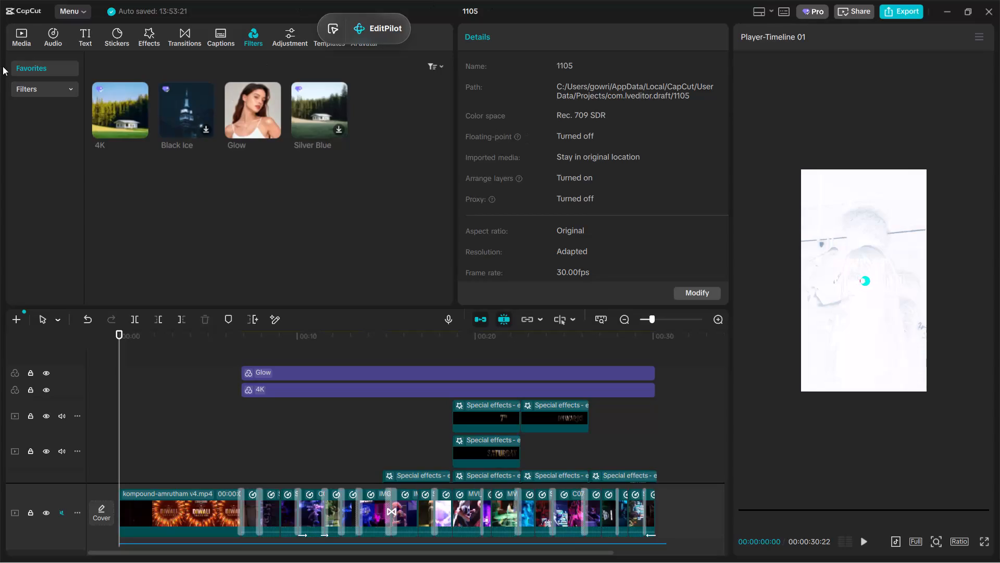
In CapCut project 1105, look over the effect, video and audio tracks around the 10 to 12 second mark.
click(29, 30)
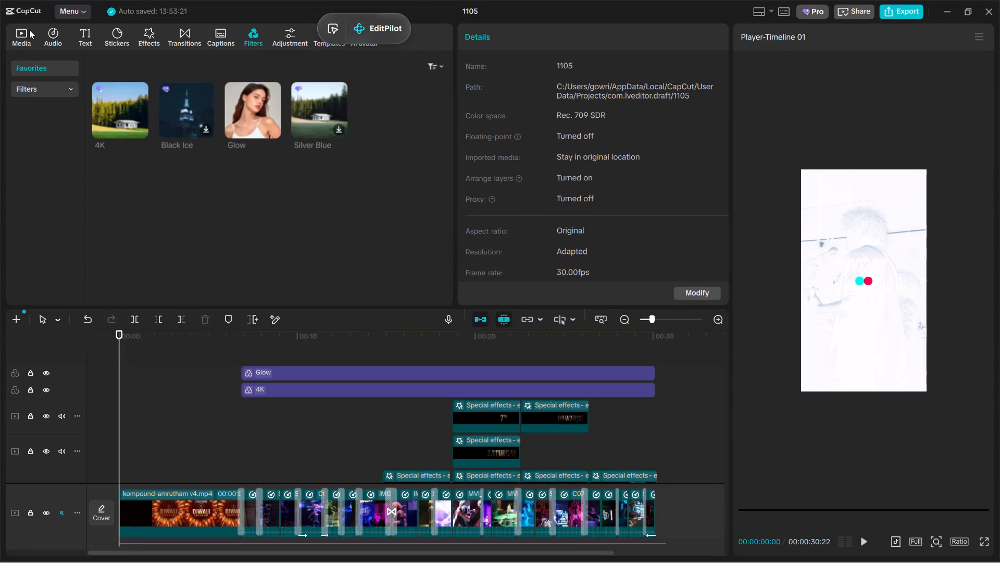
click(22, 34)
scroll(282, 400, down, 2)
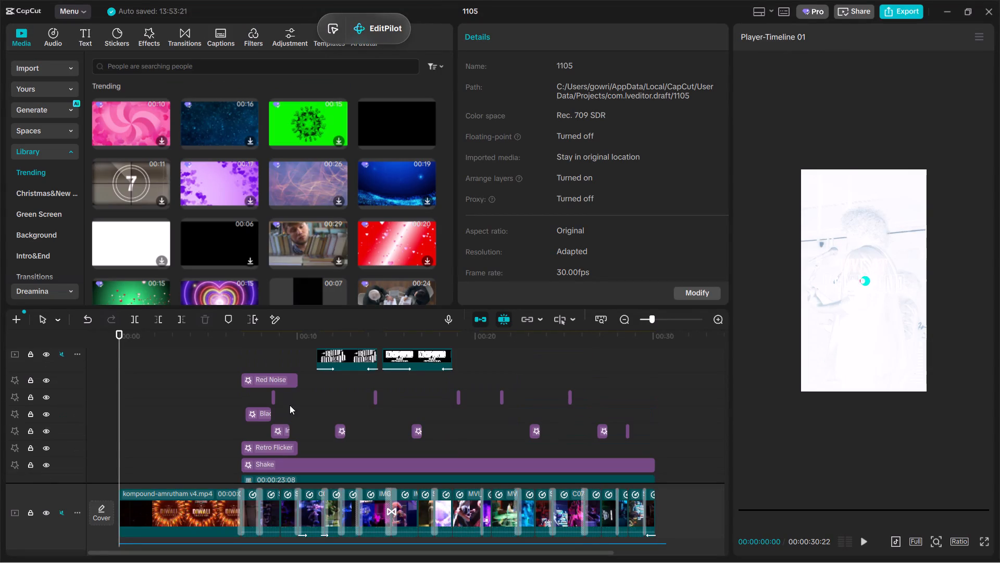
scroll(297, 419, down, 12)
ctrl+scroll(286, 425, up, 13)
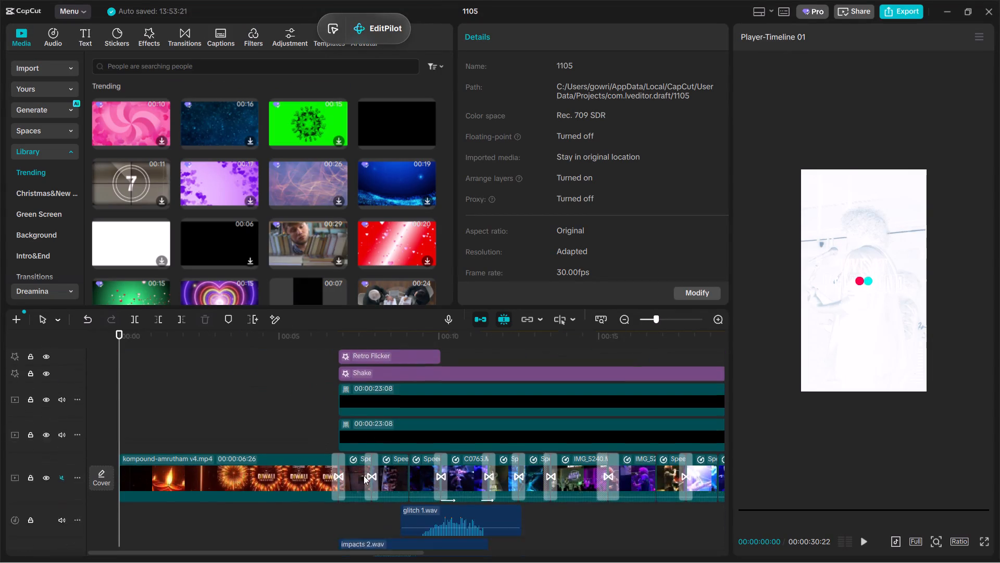
ctrl+scroll(364, 475, up, 2)
click(354, 429)
scroll(354, 429, left, 1)
drag(354, 429, 467, 451)
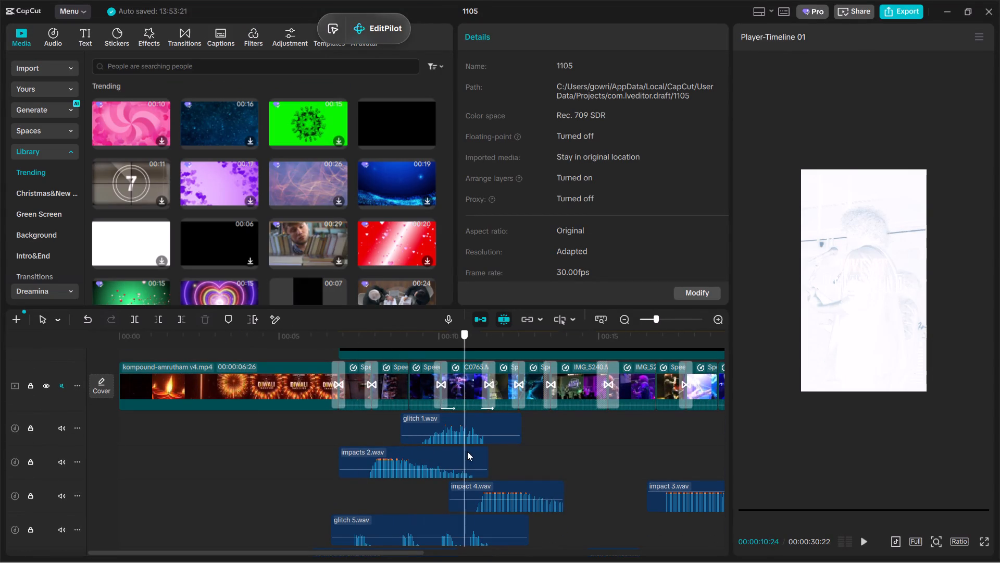
drag(467, 451, 460, 454)
click(504, 450)
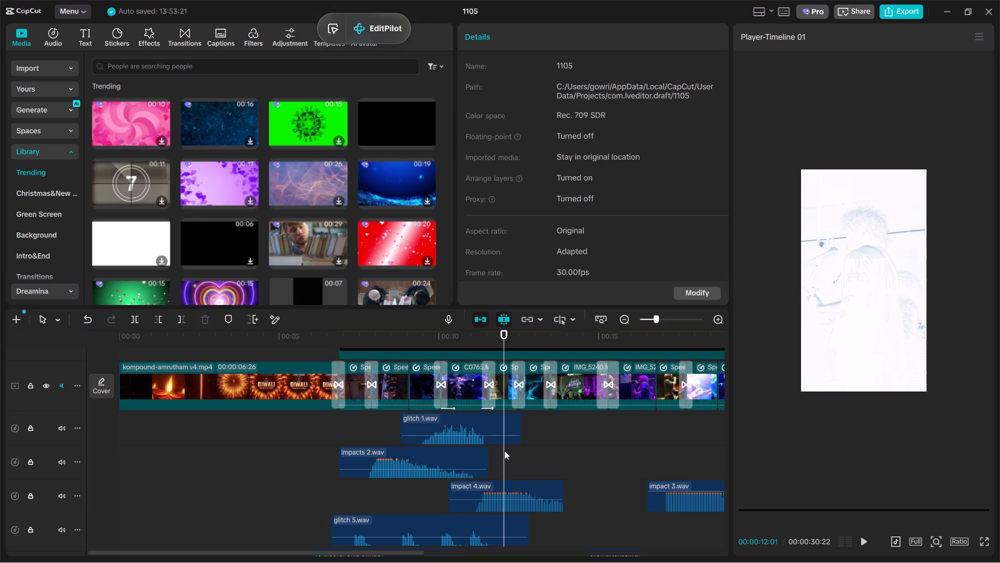
Open the amogh folder in the imported media and preview the clip C0723.MP4.
ctrl+scroll(926, 279, up, 5)
ctrl+click(20, 65)
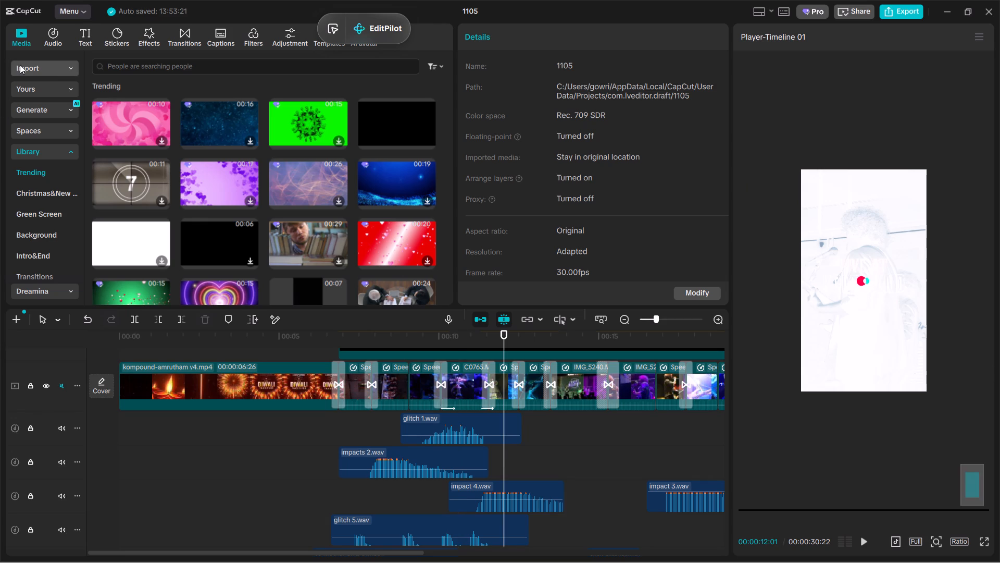
ctrl+scroll(646, 260, up, 1)
ctrl+scroll(947, 350, up, 3)
ctrl+scroll(307, 222, up, 1)
scroll(230, 188, up, 6)
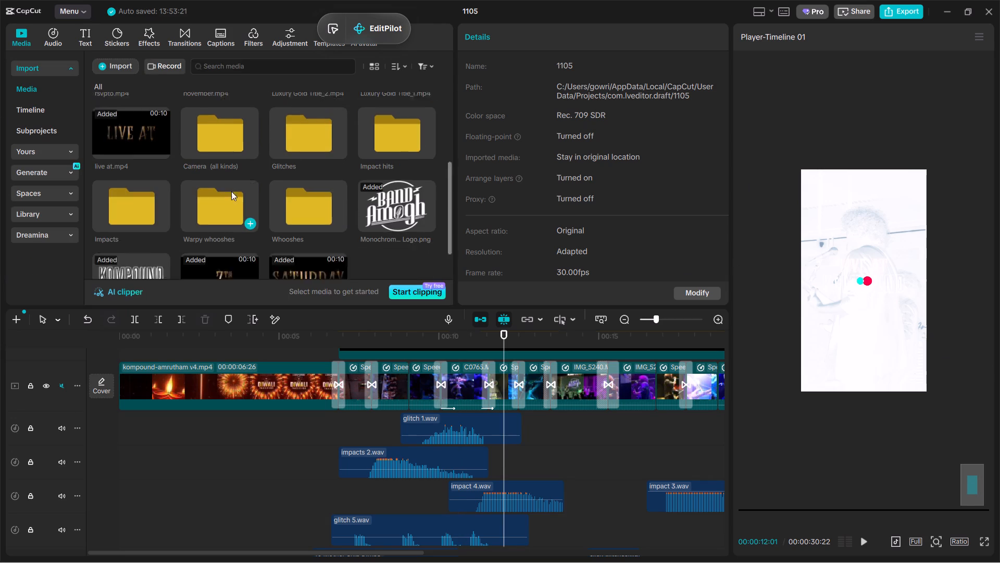
double_click(216, 138)
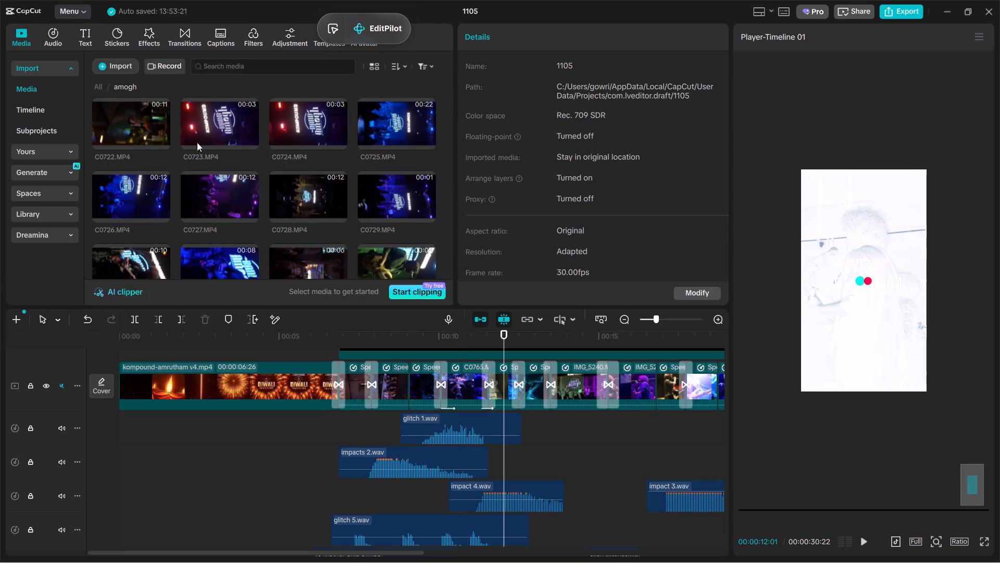
click(235, 123)
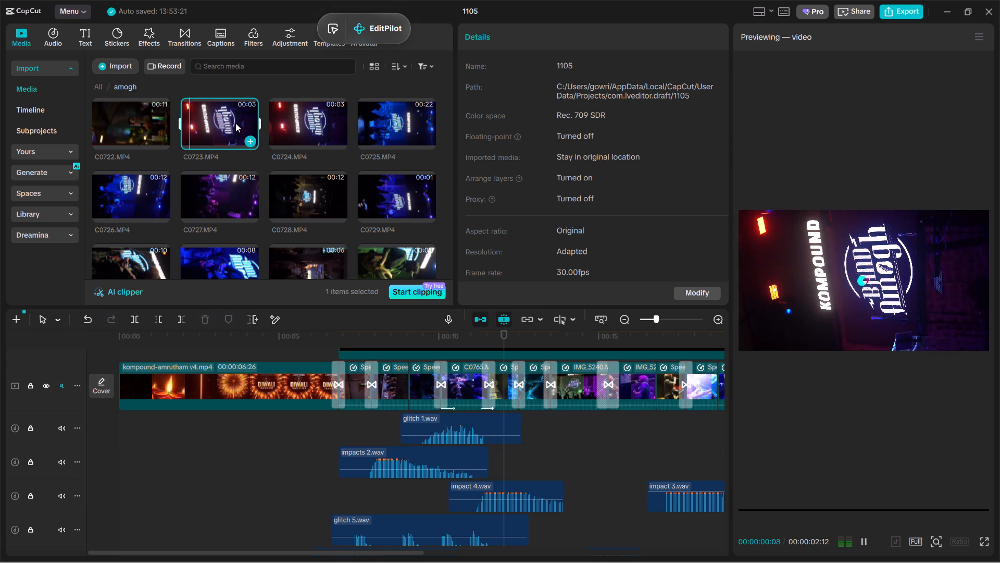
Disable the Complete Whiteout effect at about 12 s on the timeline.
click(502, 467)
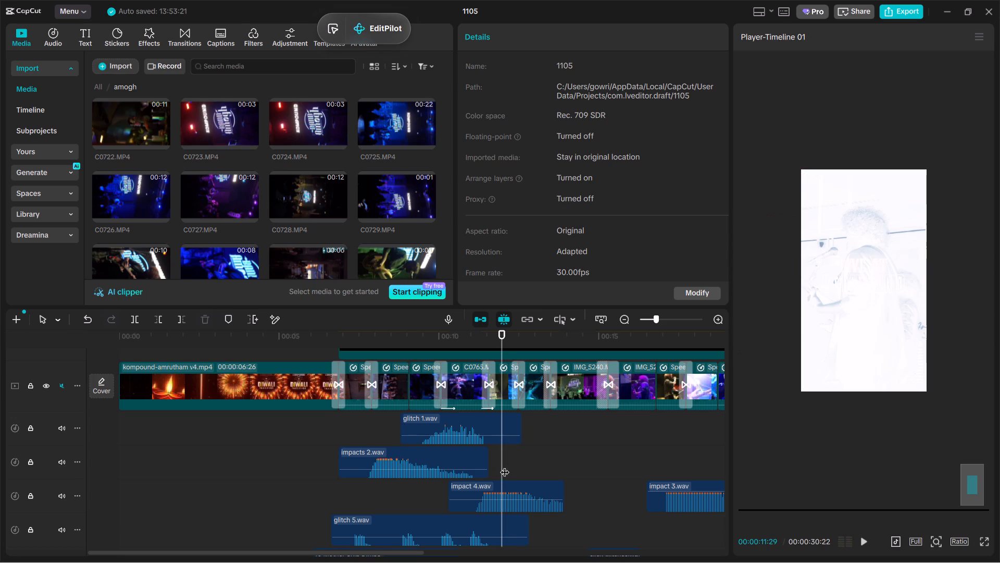
click(505, 466)
scroll(509, 466, up, 4)
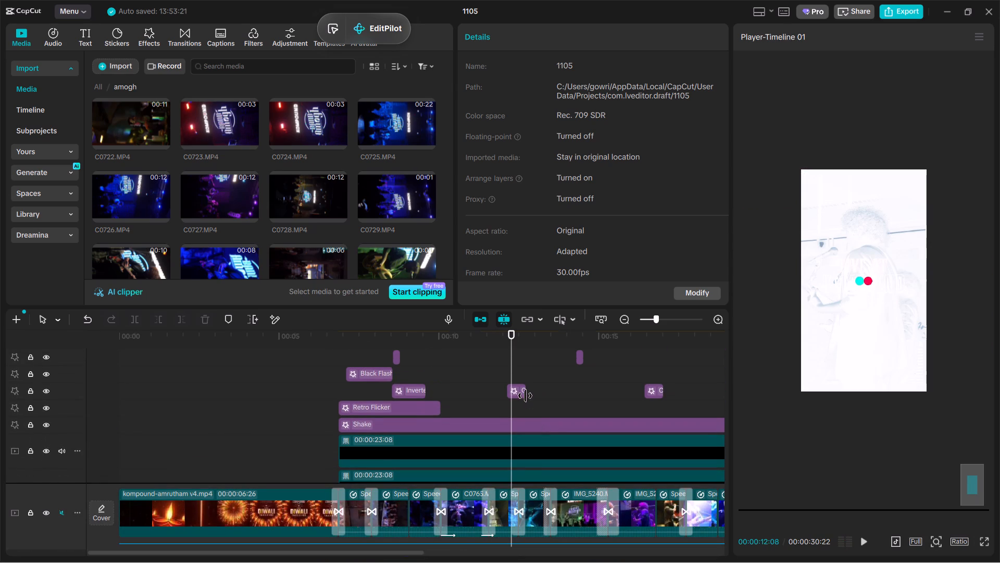
click(523, 394)
scroll(503, 381, down, 1)
key(v)
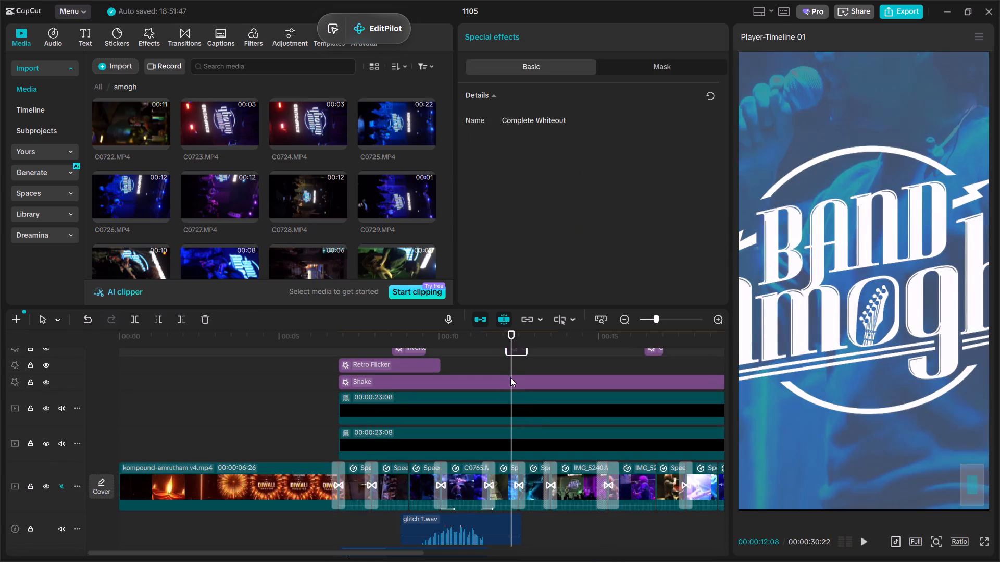
Play back the edit from about 11 s to 13 s to review the performer clips under the band logo.
scroll(527, 407, down, 1)
ctrl+scroll(813, 411, down, 6)
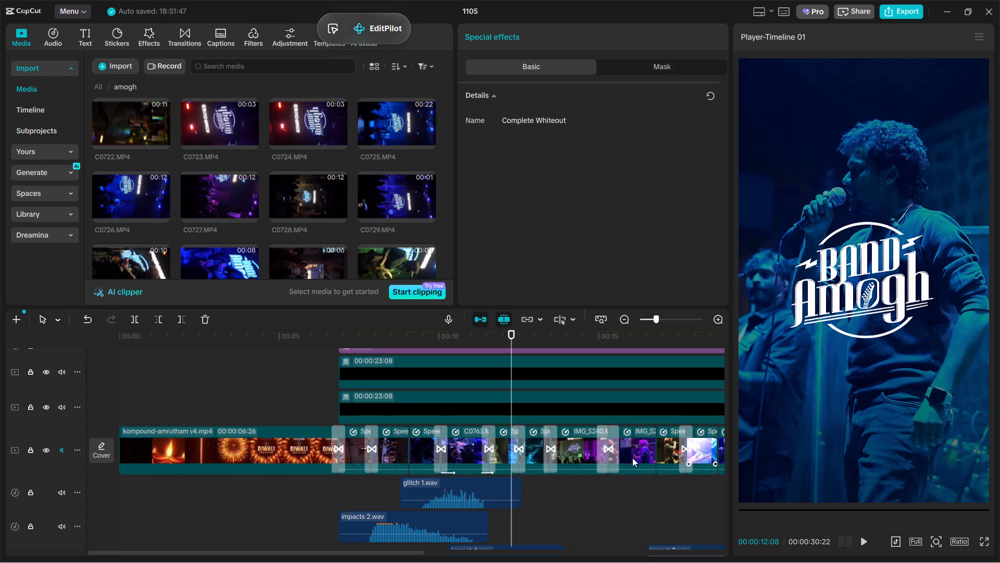
click(498, 517)
drag(498, 517, 481, 514)
key(space)
ctrl+scroll(505, 499, down, 2)
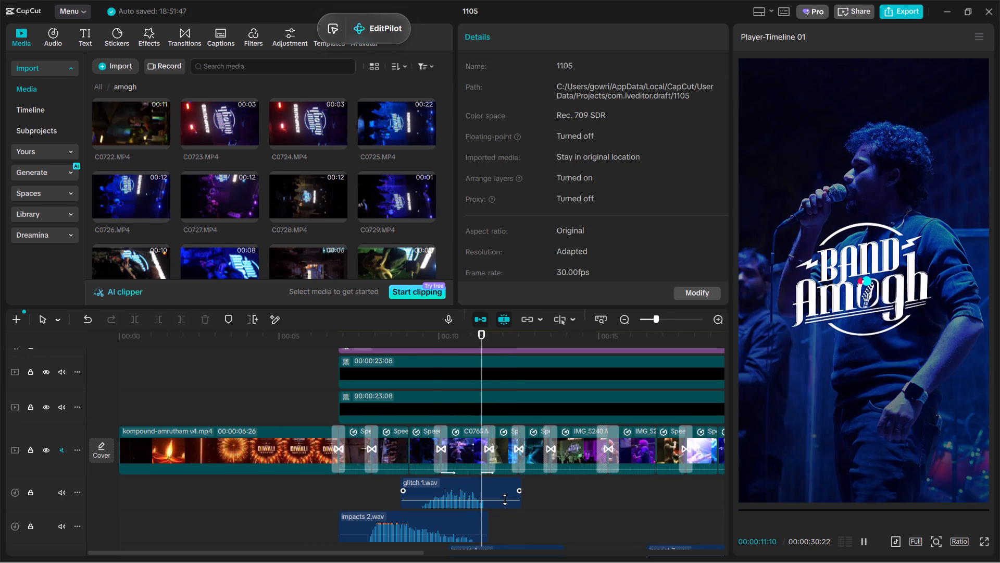
ctrl+scroll(505, 499, down, 5)
ctrl+scroll(263, 138, up, 6)
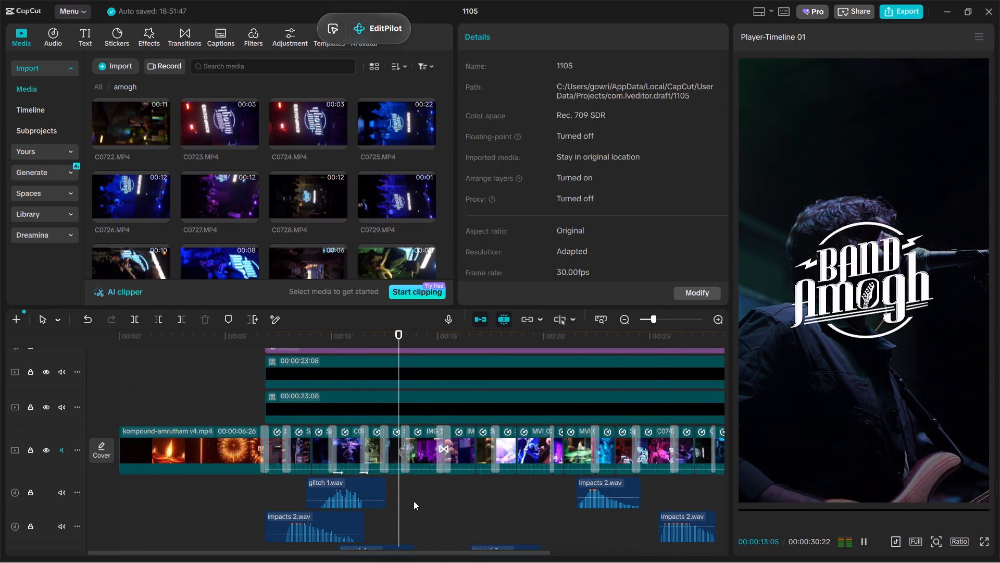
ctrl+scroll(413, 501, up, 5)
click(399, 527)
Disable the monochrome Band Amogh logo overlay at about 13 s on the timeline.
ctrl+scroll(695, 336, up, 1)
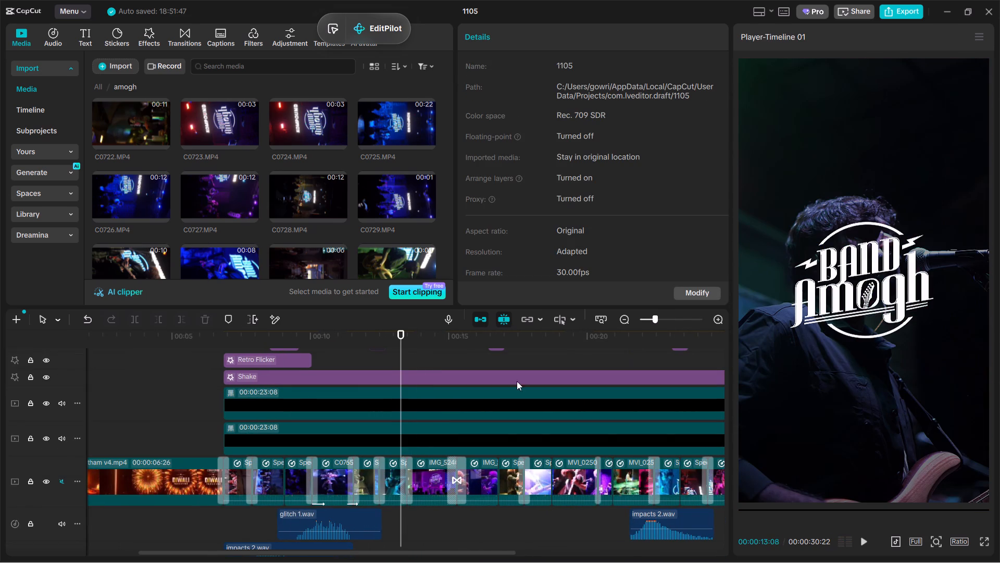
scroll(424, 409, up, 1)
click(398, 374)
key(v)
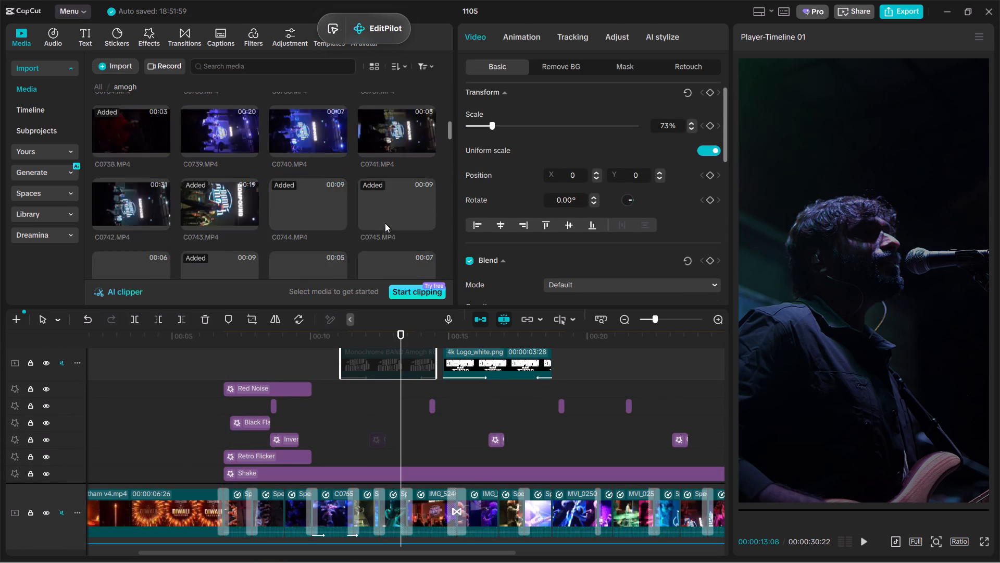
Preview candidate MVI clips in the amogh folder, including MVI_0252, MVI_0253, MVI_0251, MVI_0236 and MVI_0244, for a replacement shot.
click(316, 195)
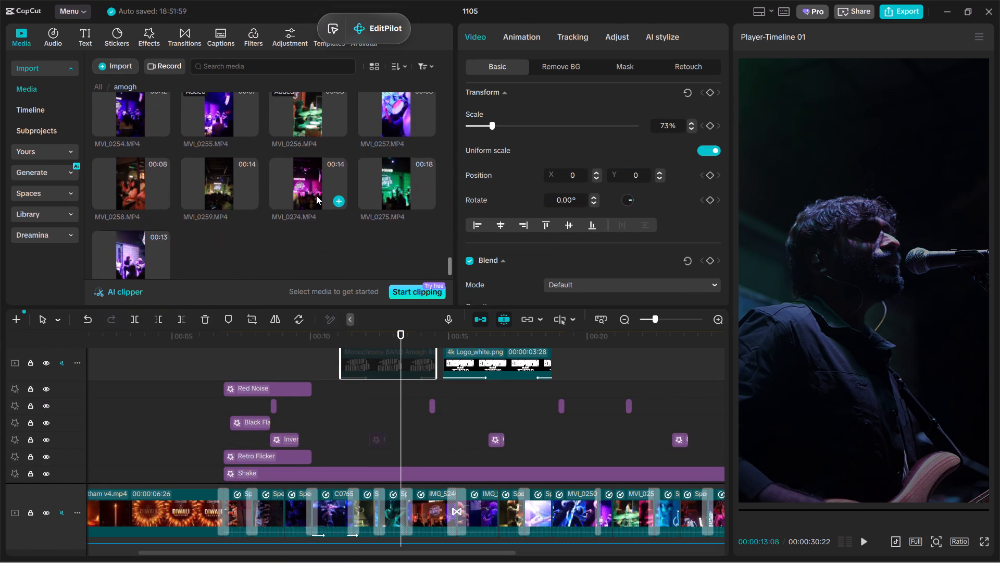
click(155, 241)
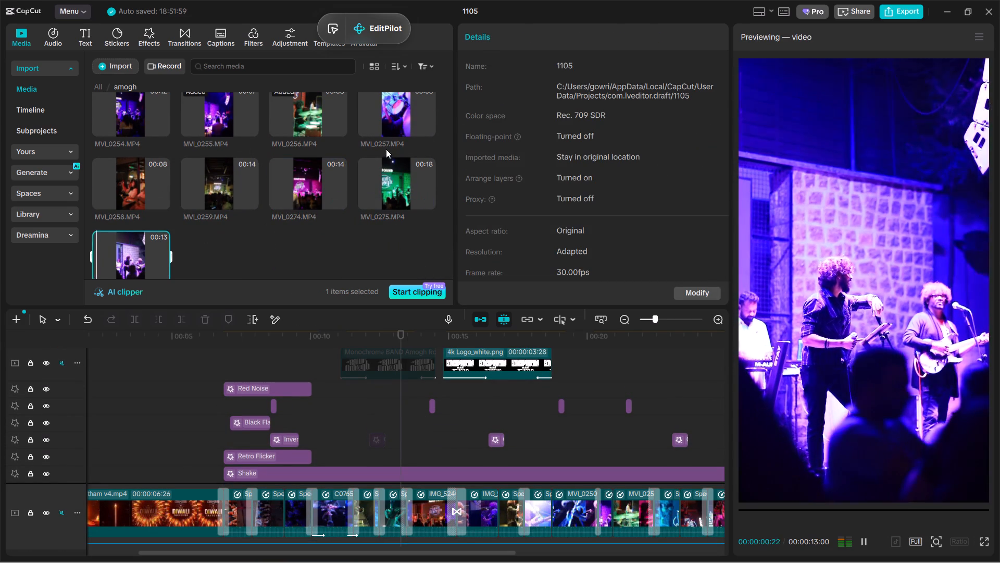
click(394, 115)
click(302, 145)
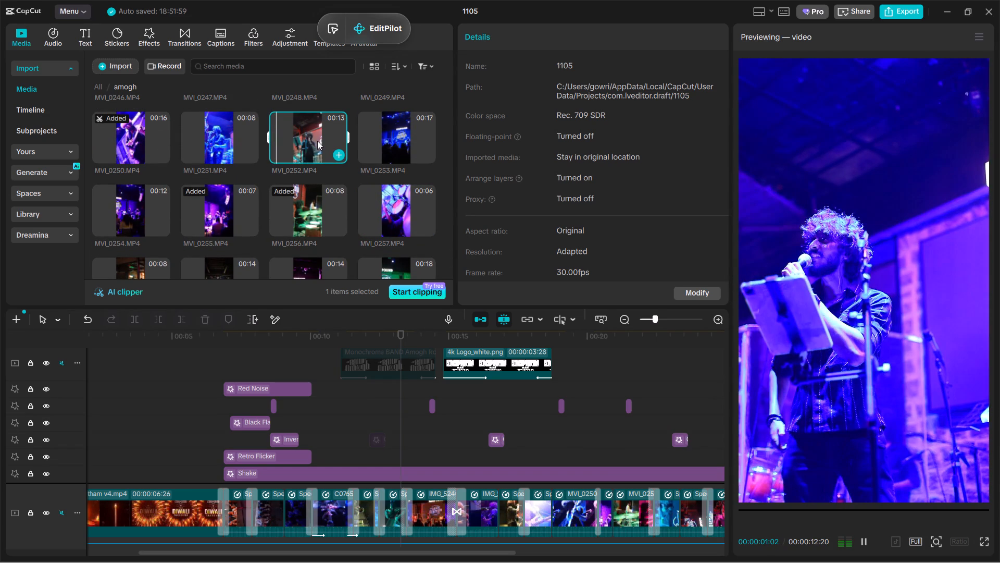
click(415, 141)
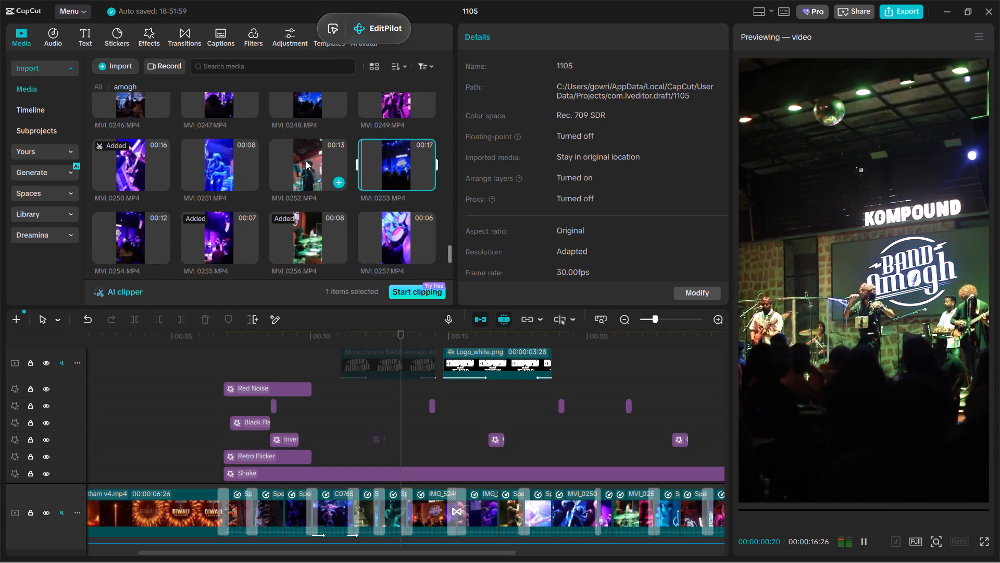
click(219, 167)
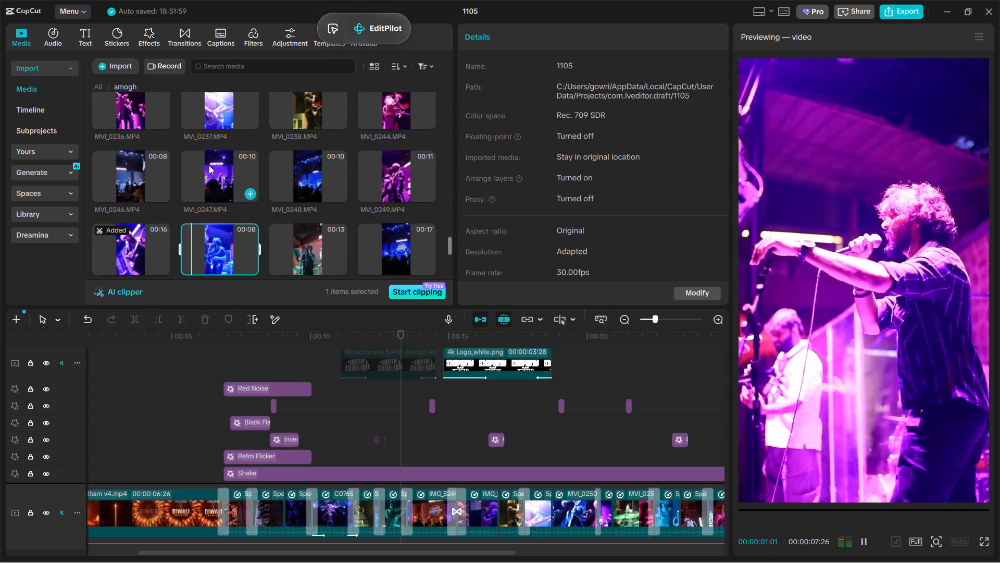
click(141, 164)
click(122, 102)
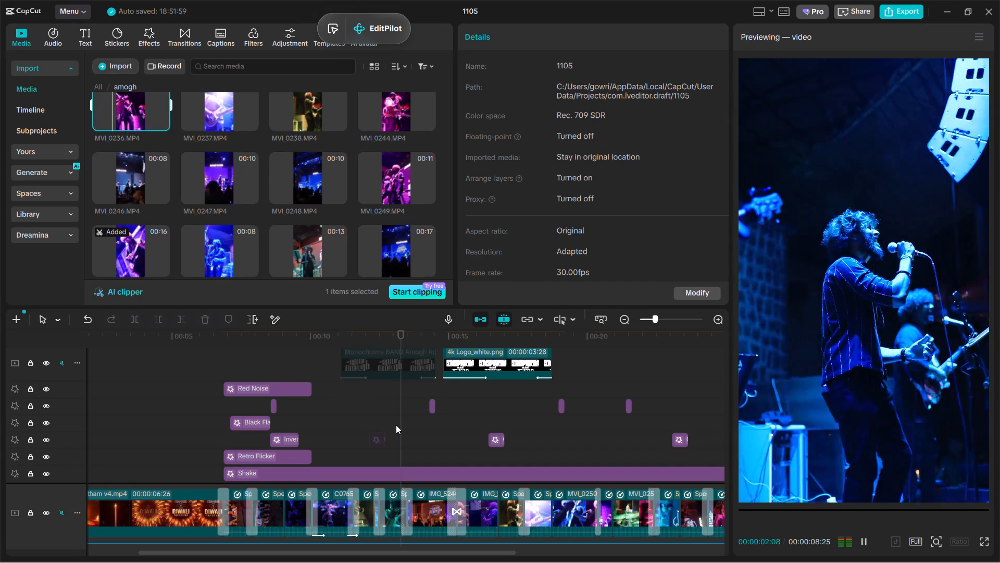
scroll(397, 425, down, 1)
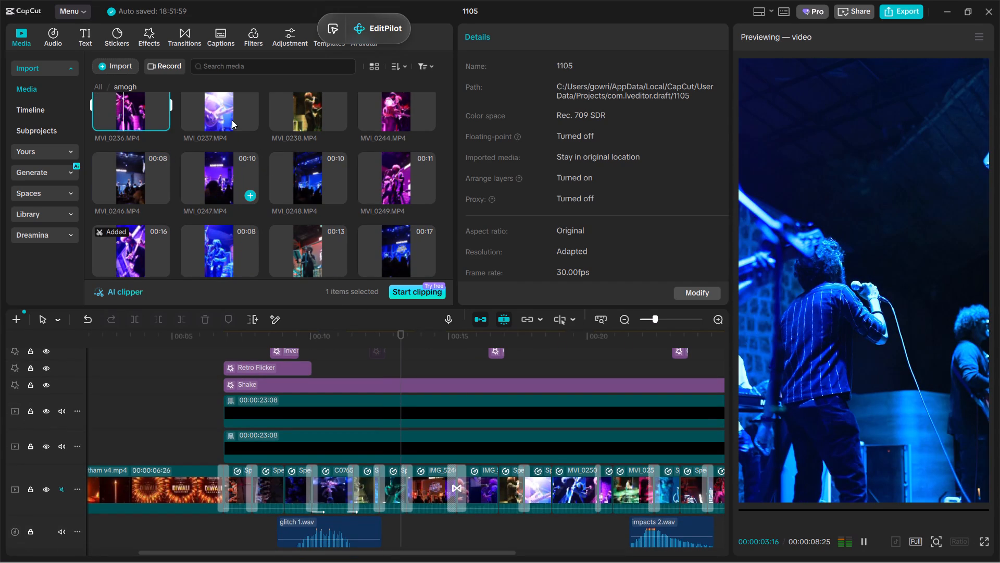
click(407, 108)
scroll(407, 108, up, 1)
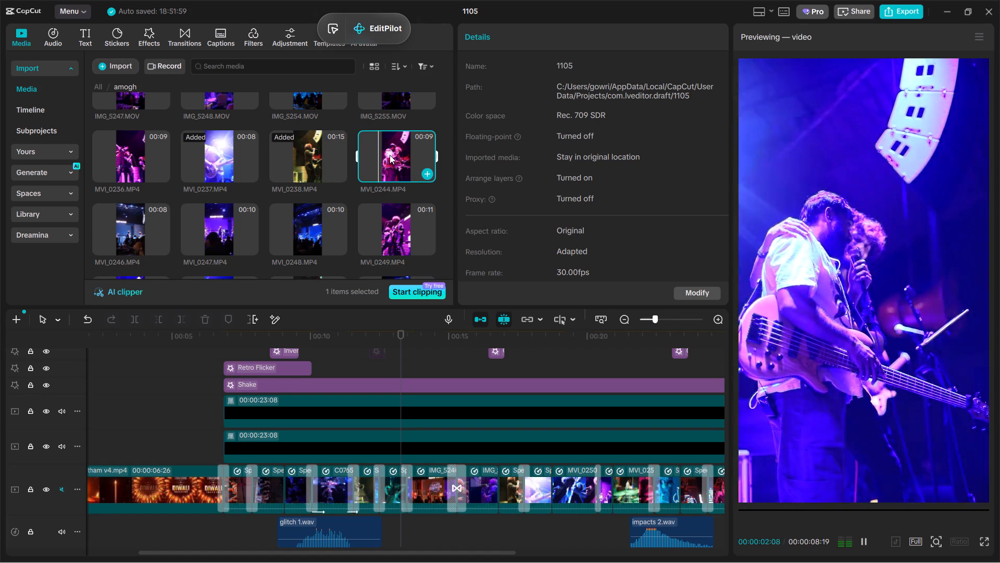
Replace the main-track clip at about 13 s with a chosen section of MVI_0244.MP4, keeping the original video effect.
drag(390, 155, 402, 487)
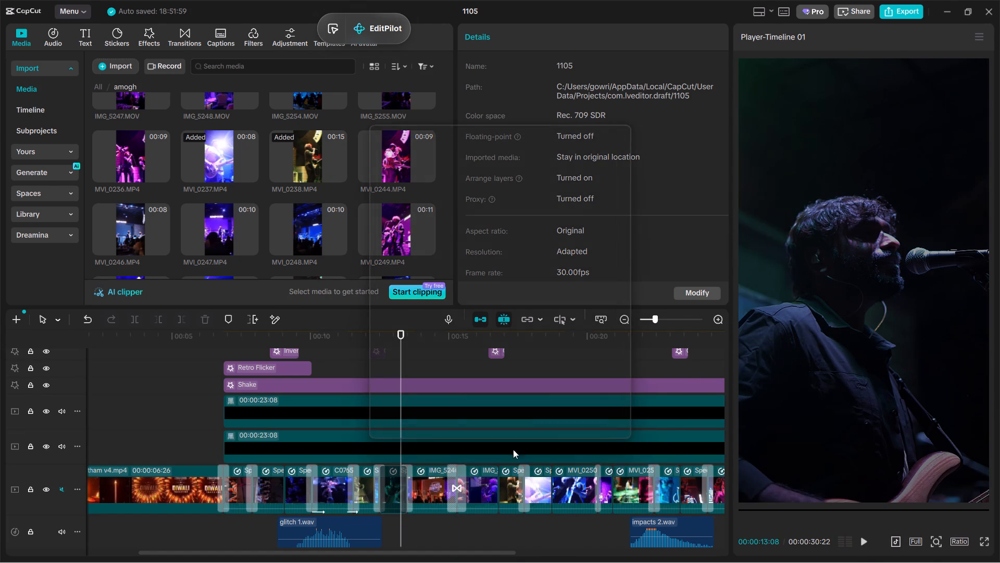
drag(516, 385, 215, 381)
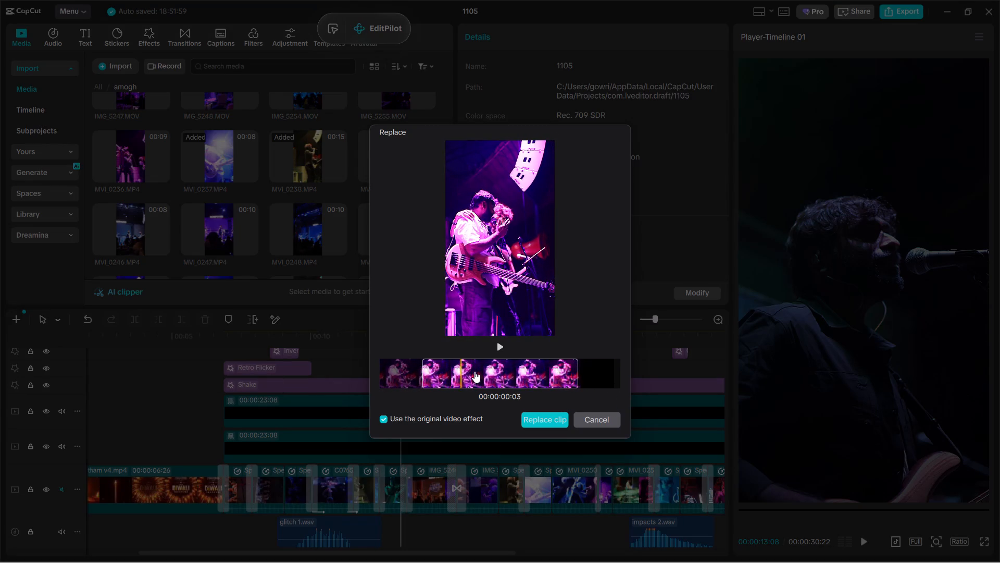
drag(532, 357, 358, 374)
drag(453, 374, 296, 384)
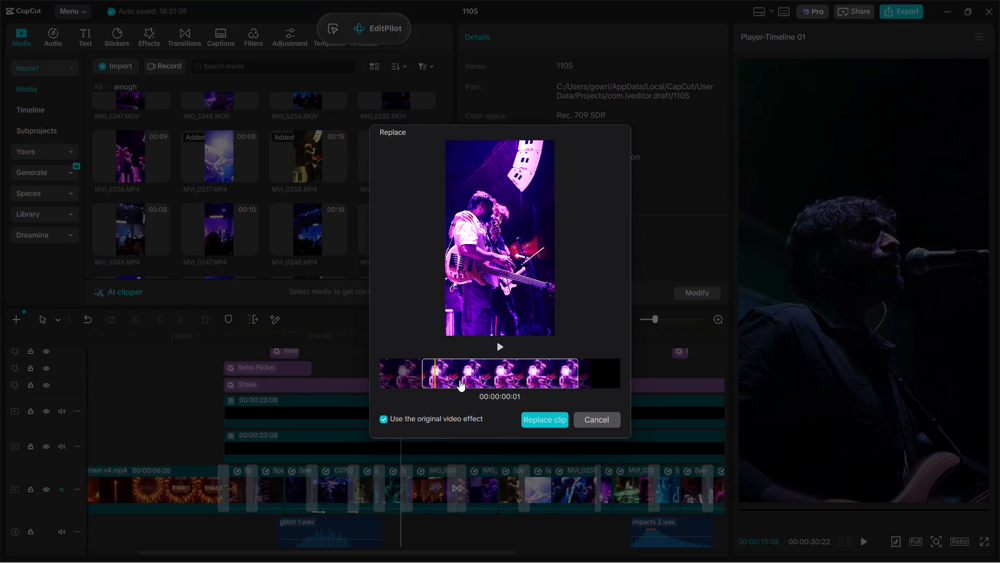
drag(524, 376, 392, 384)
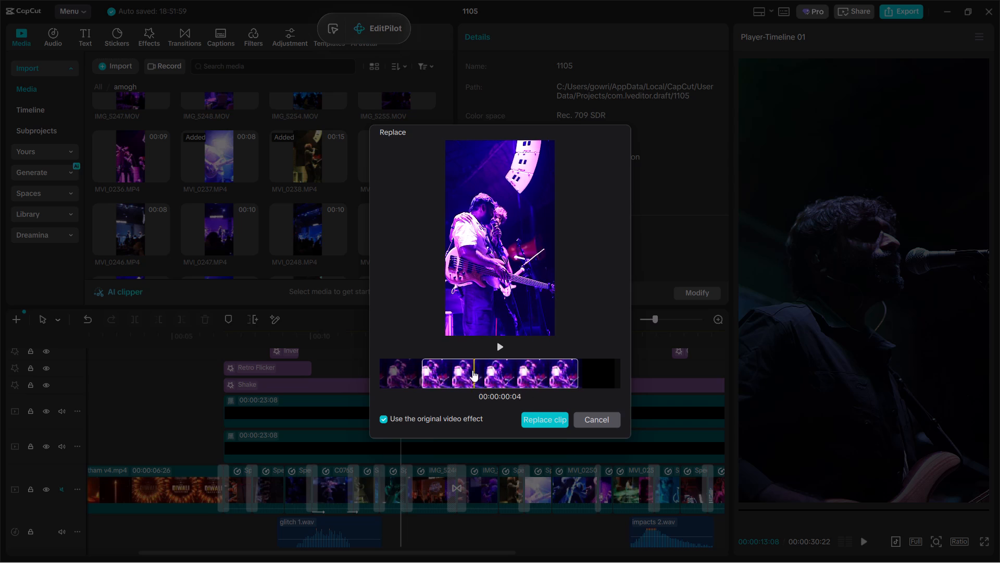
drag(464, 364, 573, 383)
click(532, 404)
drag(501, 382, 575, 383)
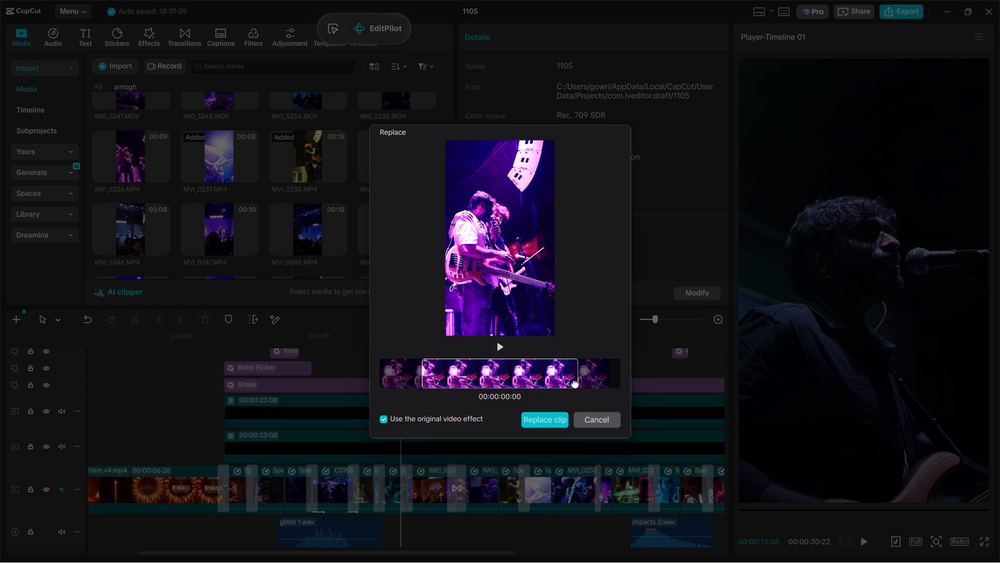
drag(575, 383, 594, 383)
click(544, 420)
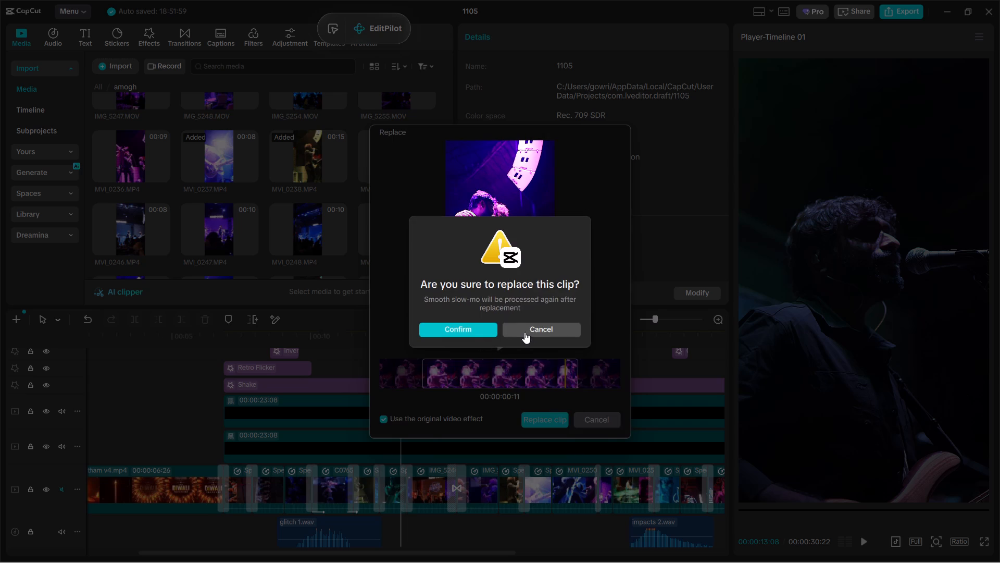
click(528, 332)
drag(448, 375, 579, 380)
drag(530, 381, 523, 380)
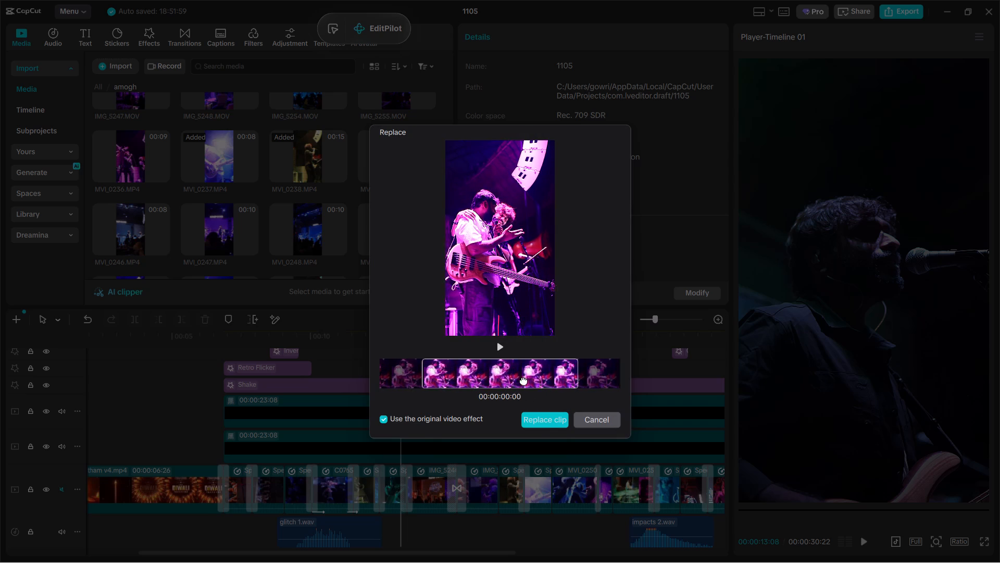
drag(523, 380, 523, 380)
click(545, 421)
click(449, 331)
Set the rotation of the newly replaced MVI_0244 clip at about 12 s to 0° and scale it down to about 125%.
click(387, 522)
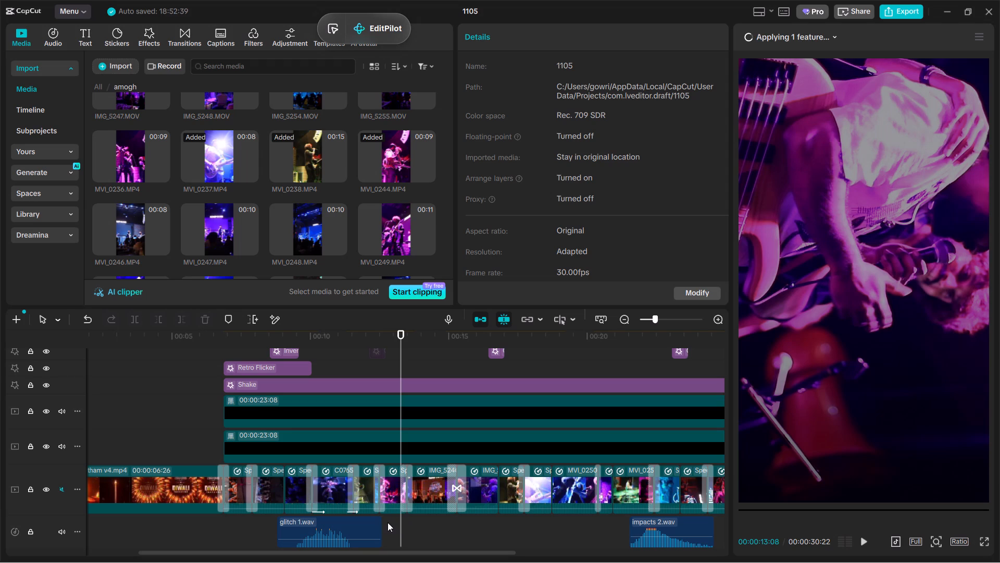
ctrl+scroll(878, 334, down, 5)
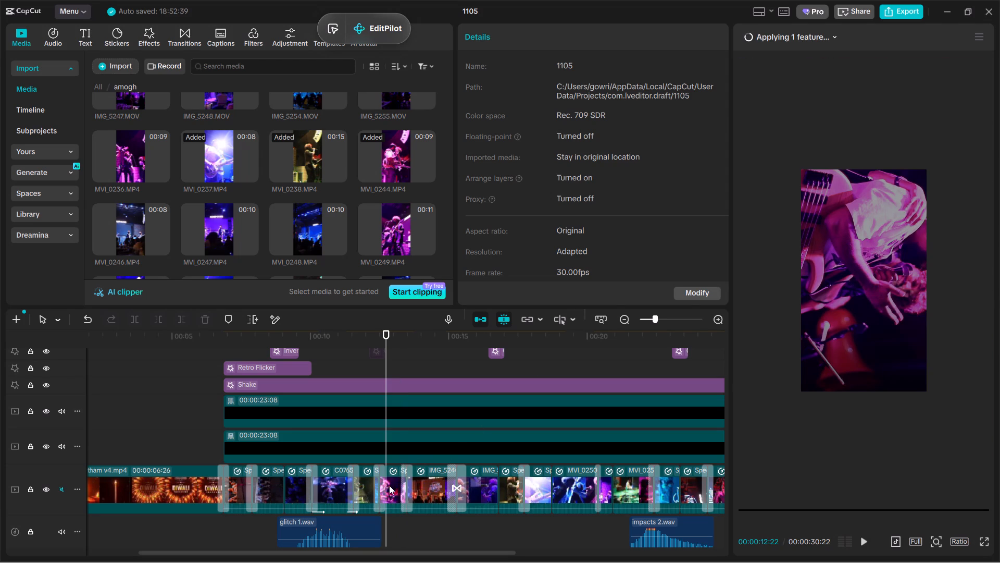
click(389, 485)
drag(569, 203, 348, 203)
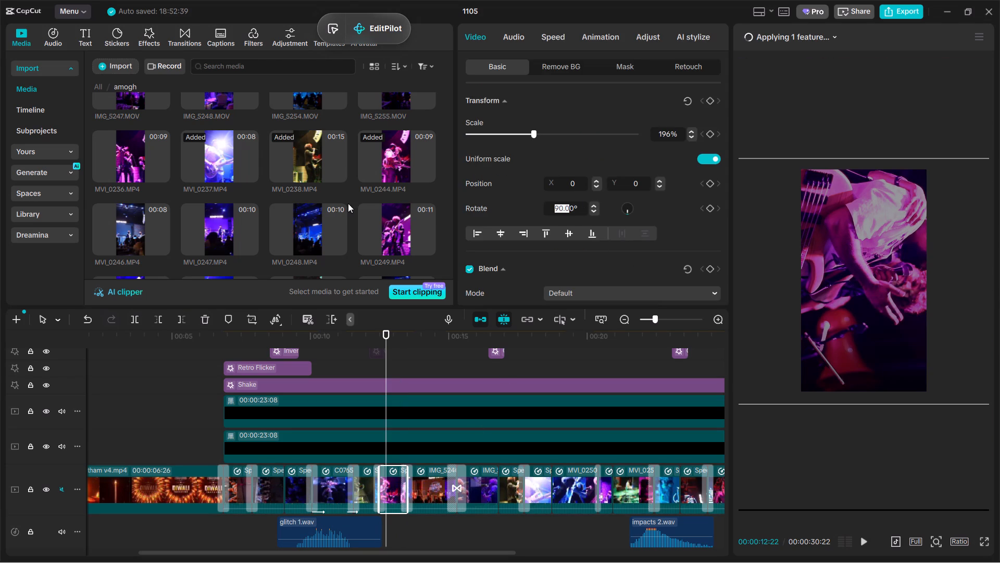
key(0)
key(Return)
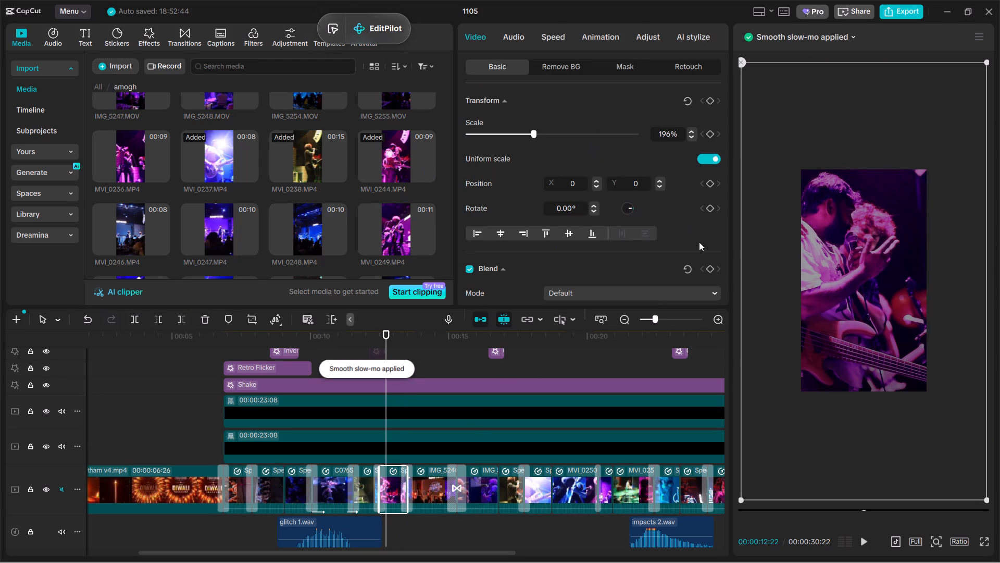
drag(988, 500, 931, 403)
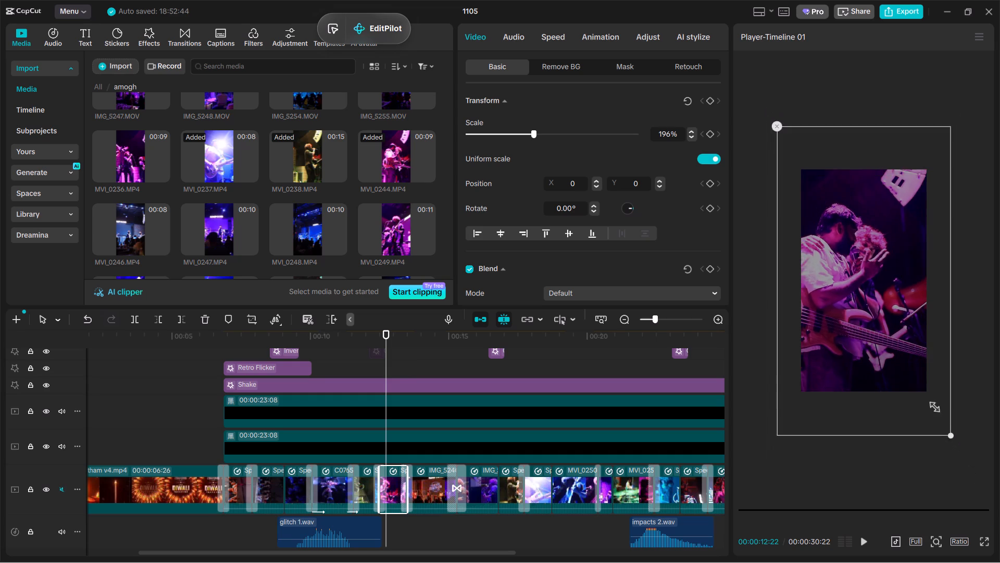
drag(931, 403, 919, 383)
Play back the edit from about 12 s to 16 s to review the replaced clip and the shots following it.
scroll(367, 466, down, 5)
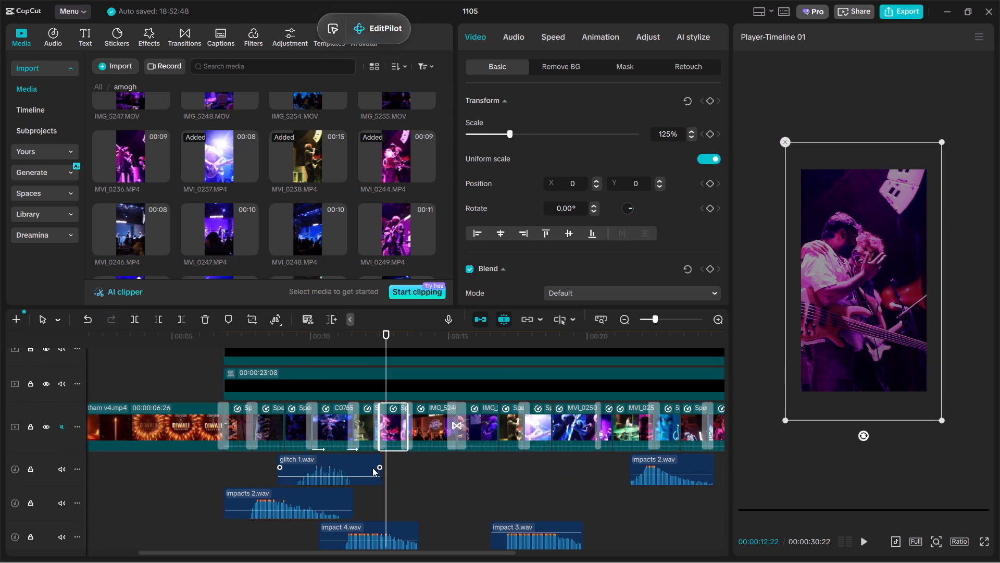
click(404, 474)
drag(404, 475, 379, 477)
click(371, 506)
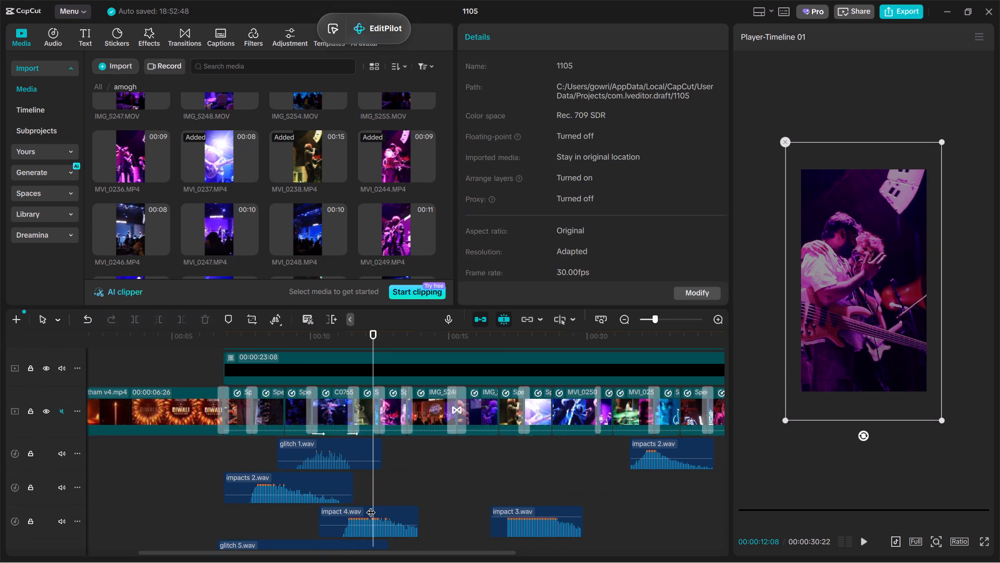
key(space)
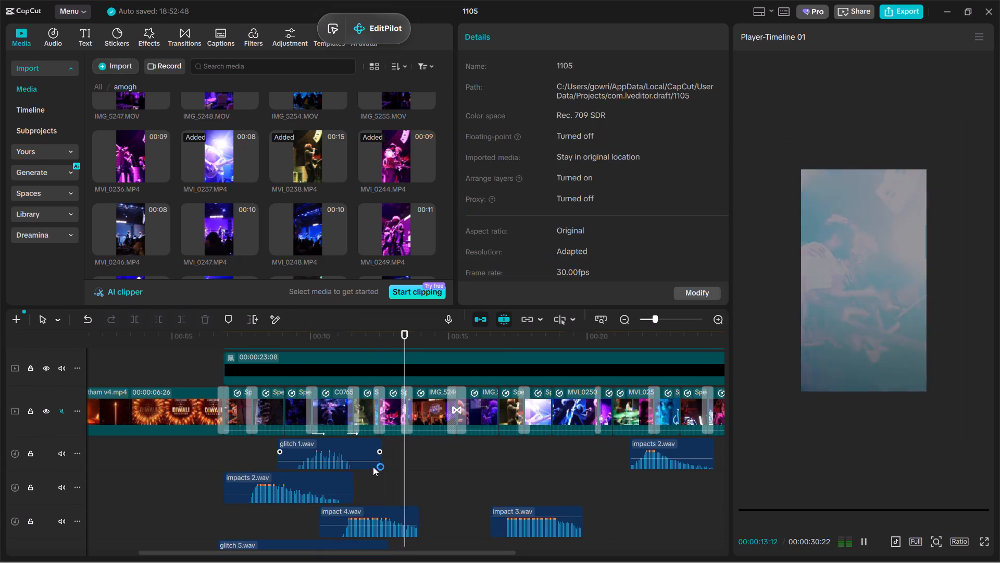
key(space)
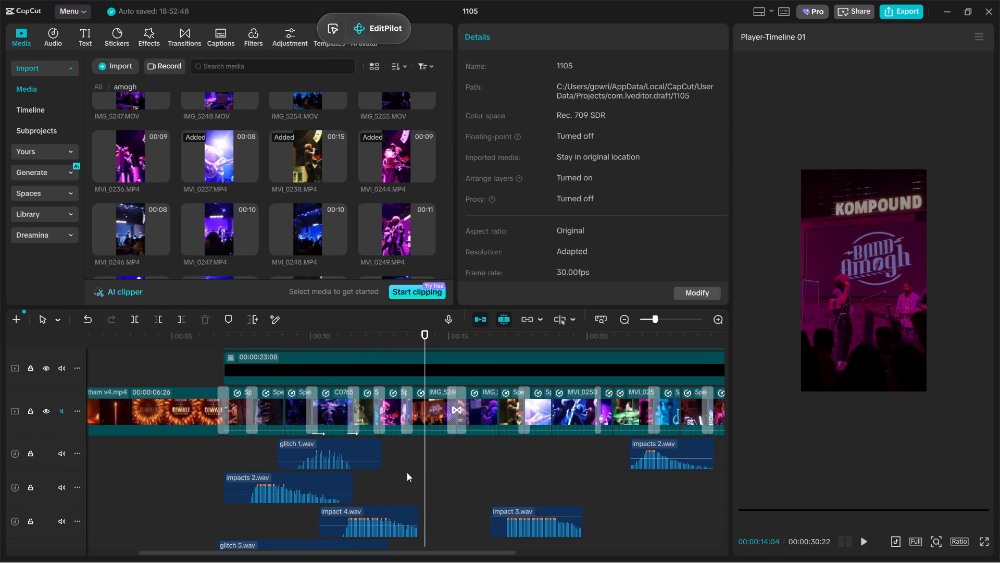
key(space)
ctrl+scroll(411, 470, up, 9)
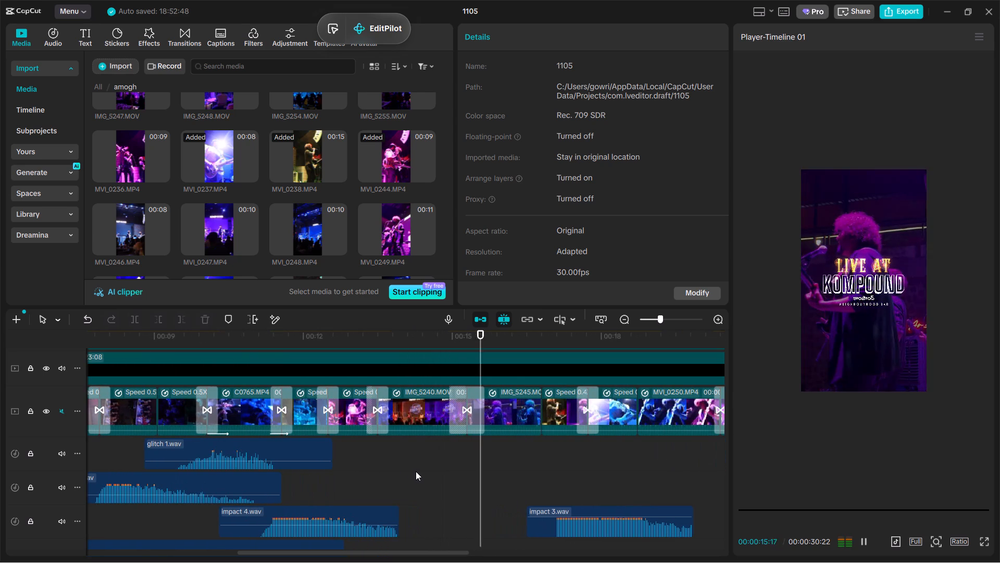
key(space)
Re-enable the monochrome Band Amogh logo overlay that sits before the white 4k logo on the timeline.
scroll(464, 464, up, 3)
click(355, 370)
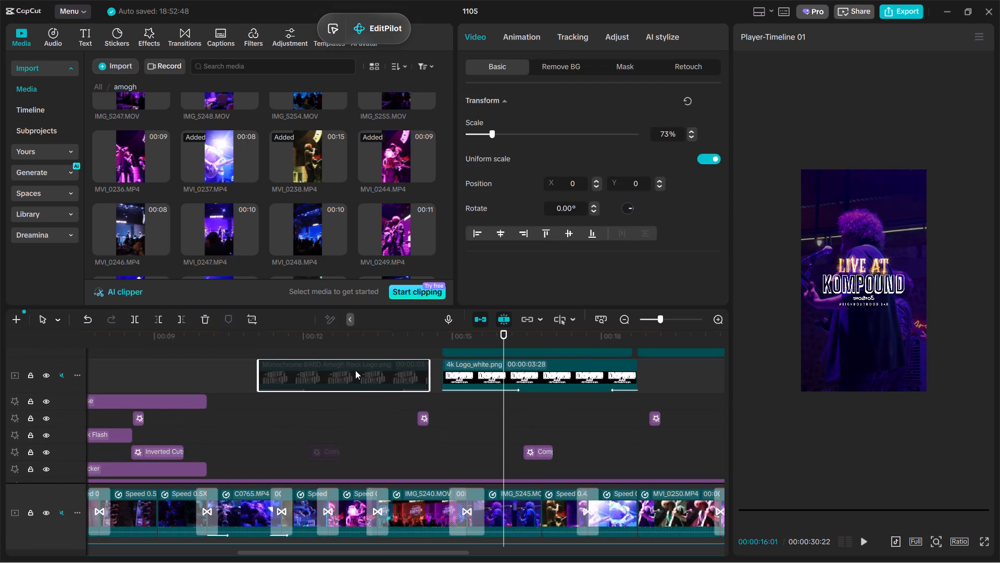
key(v)
Play back the edit from about 14 s to 16 s to review the change from the band shot to the Live at Kompound shot.
click(395, 445)
key(space)
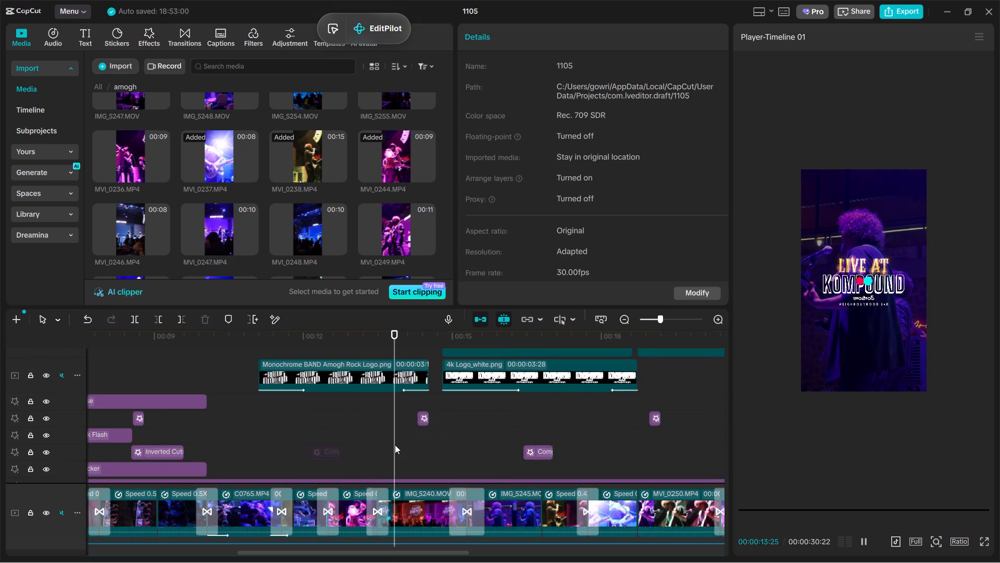
key(space)
key(space)
scroll(443, 442, down, 2)
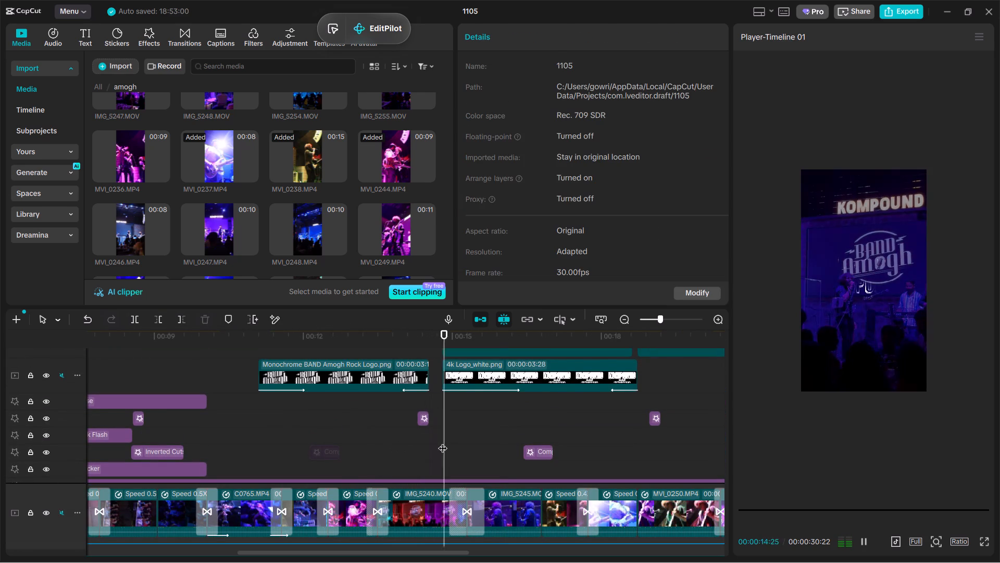
scroll(443, 442, down, 1)
key(space)
Preview IMG_5248.MOV and IMG_5247.MOV, and scrub the timeline between about 16 s and 17 s to check which shot to replace.
scroll(384, 222, up, 1)
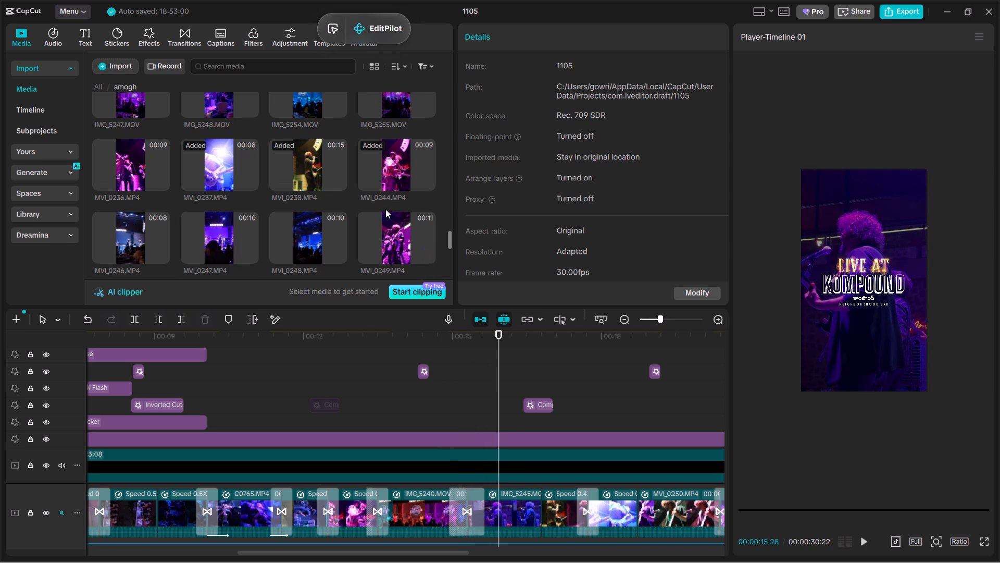
scroll(238, 179, up, 1)
click(214, 204)
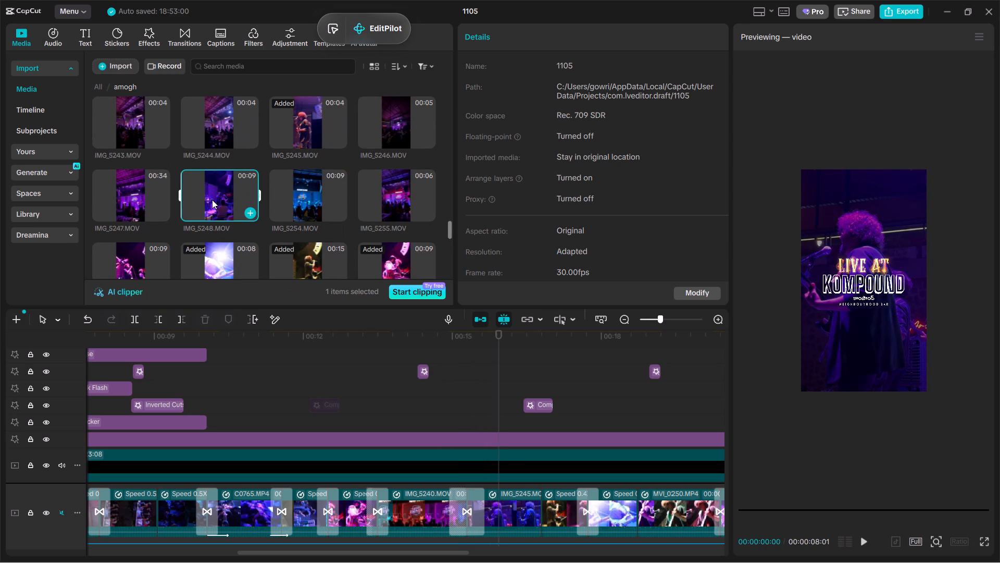
click(127, 195)
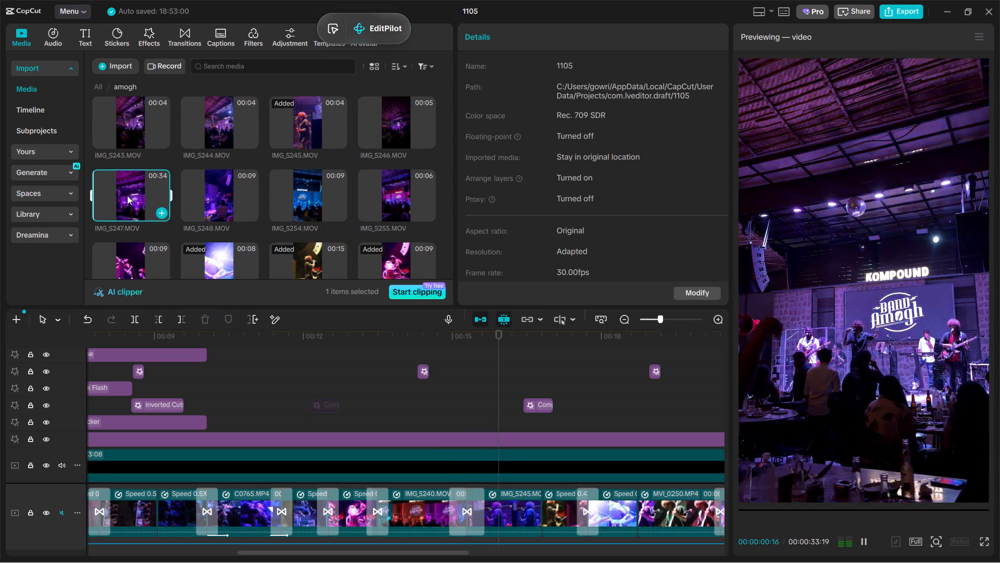
scroll(577, 423, down, 3)
click(518, 538)
drag(518, 538, 510, 536)
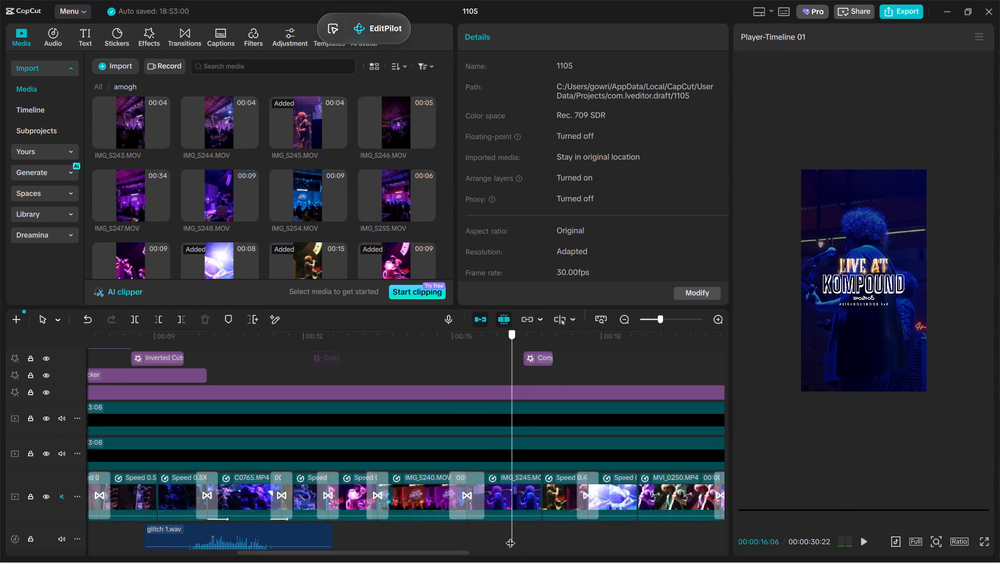
drag(510, 536, 507, 535)
click(566, 535)
Browse earlier clips in the amogh folder and preview C0790.MP4 as a replacement shot.
scroll(569, 533, up, 1)
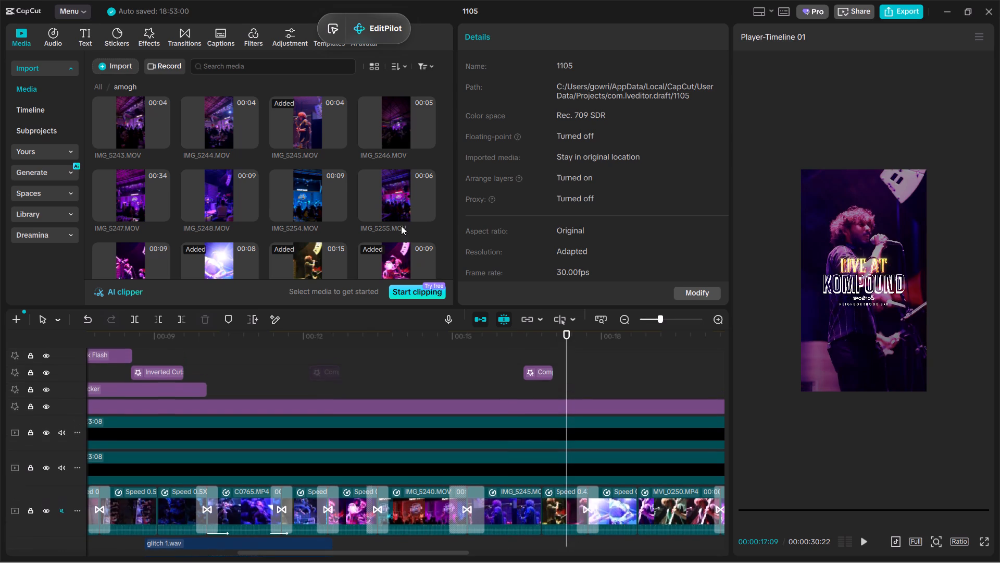
scroll(401, 226, up, 1)
scroll(314, 197, up, 1)
click(142, 173)
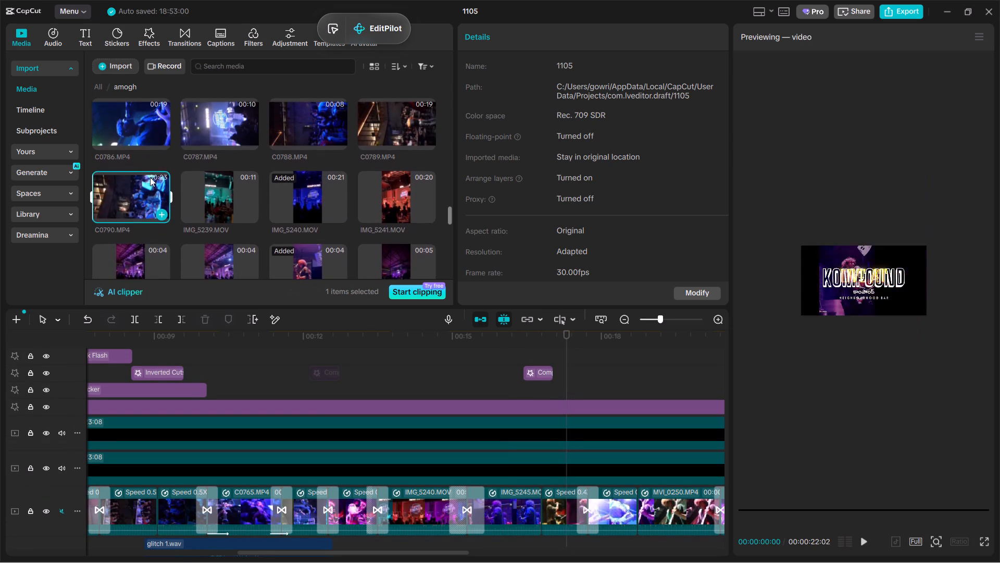
scroll(150, 177, up, 1)
click(149, 178)
scroll(149, 178, up, 1)
click(146, 221)
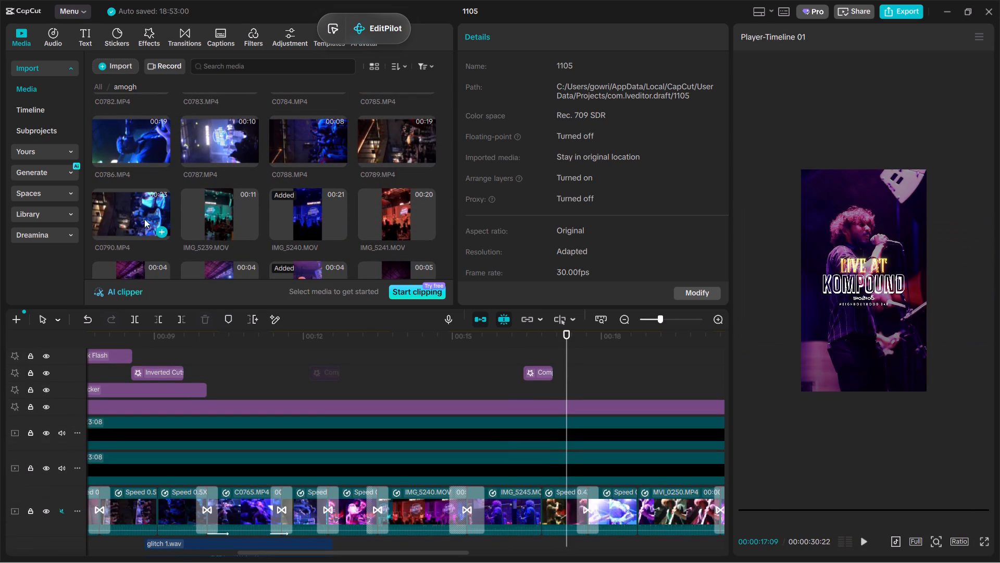
Replace the main-track singer clip at about 17 s with a chosen section of C0790.MP4, keeping the original video effect.
drag(135, 206, 456, 393)
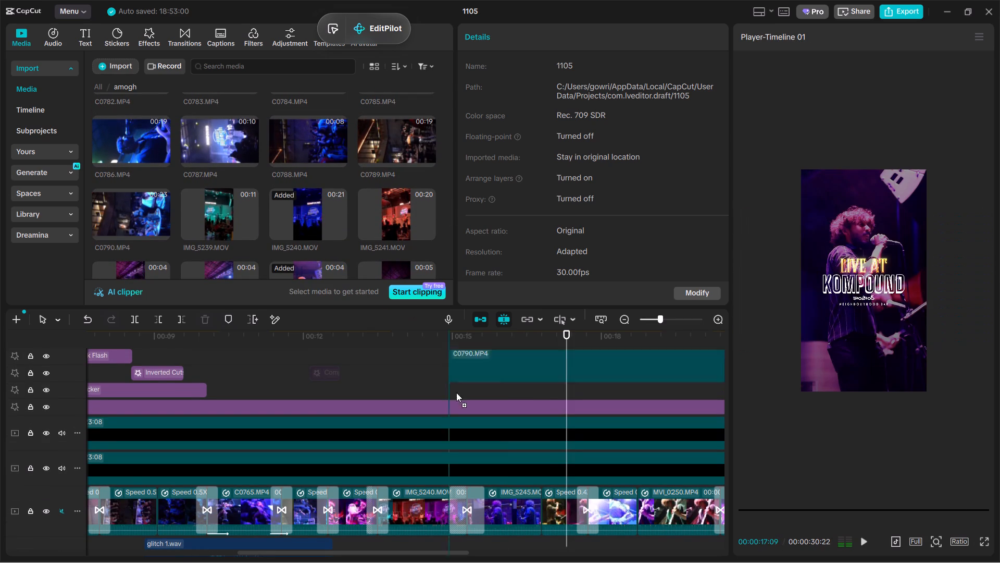
drag(456, 393, 570, 512)
scroll(570, 510, up, 1)
drag(522, 361, 509, 361)
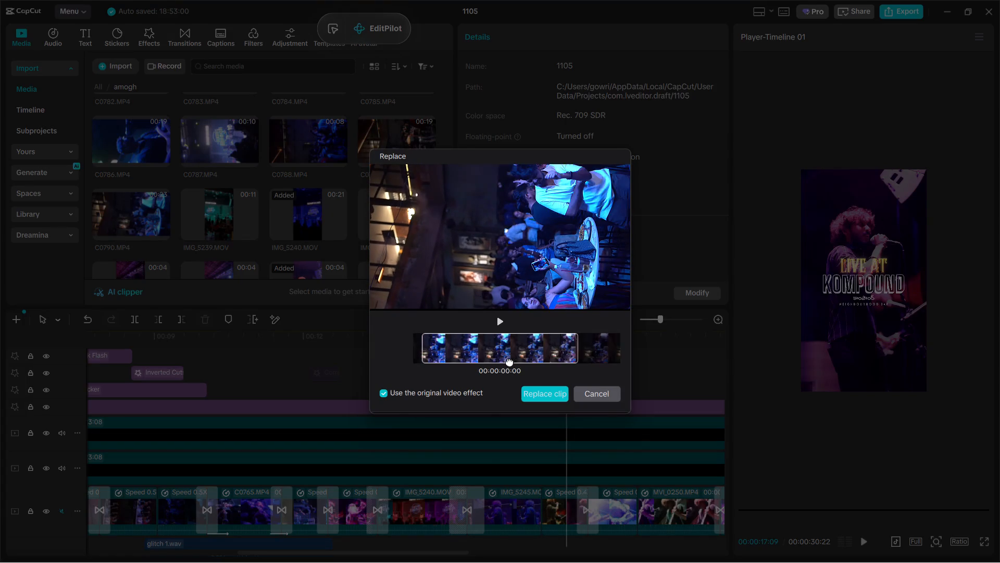
drag(509, 361, 137, 379)
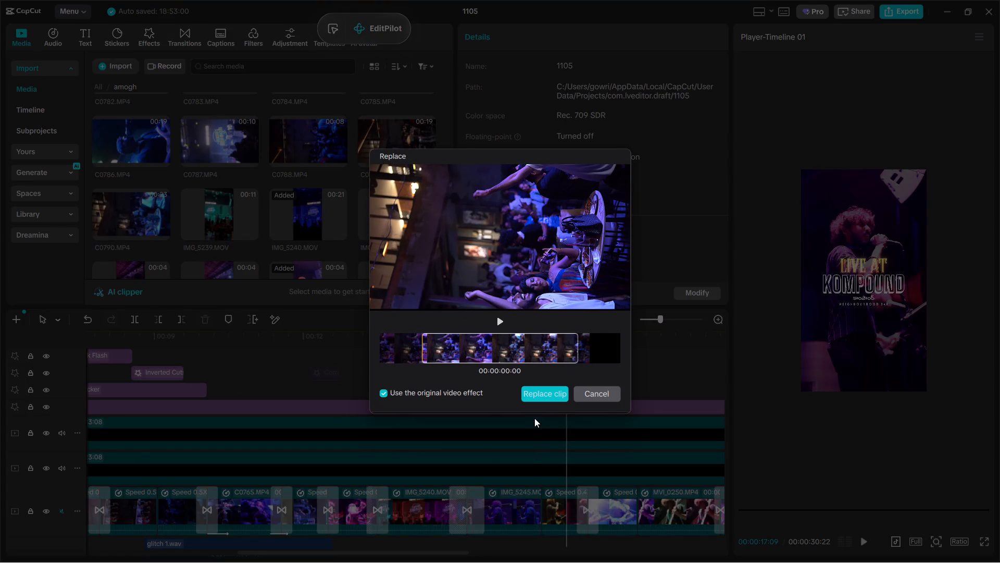
click(539, 415)
click(542, 390)
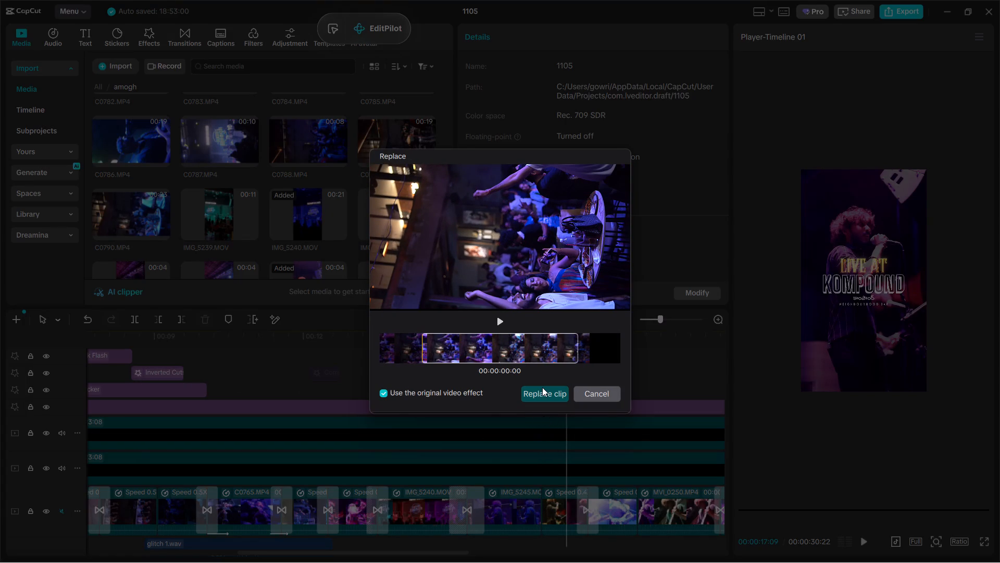
click(544, 396)
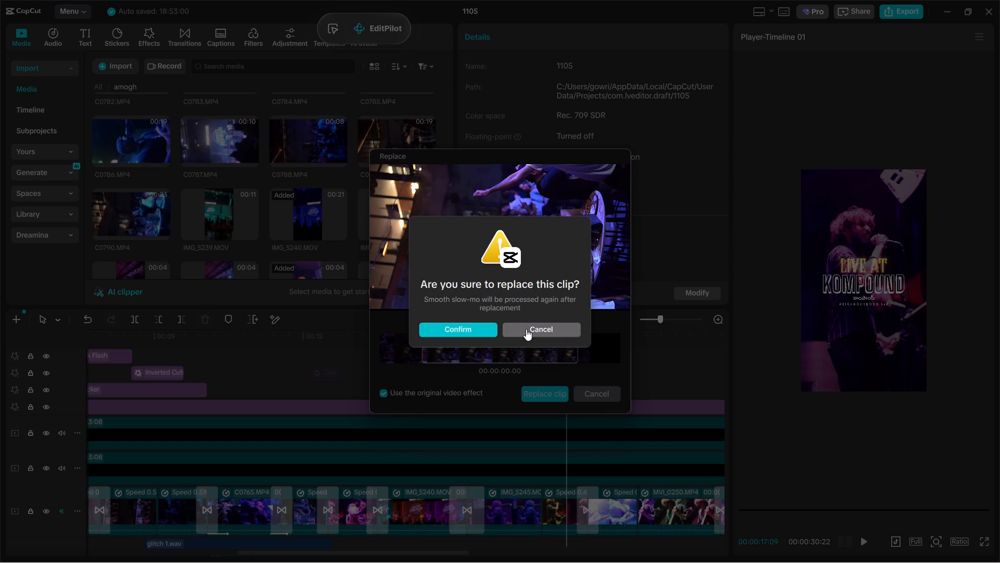
click(526, 329)
drag(539, 373, 598, 386)
drag(547, 367, 527, 364)
drag(552, 357, 424, 356)
drag(496, 344, 489, 344)
click(530, 376)
click(536, 383)
click(539, 391)
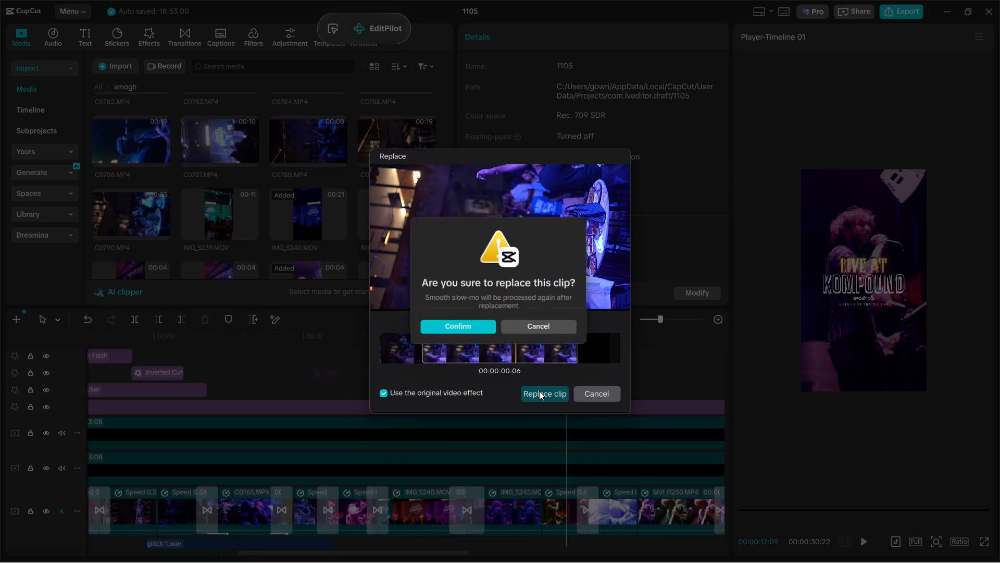
click(444, 335)
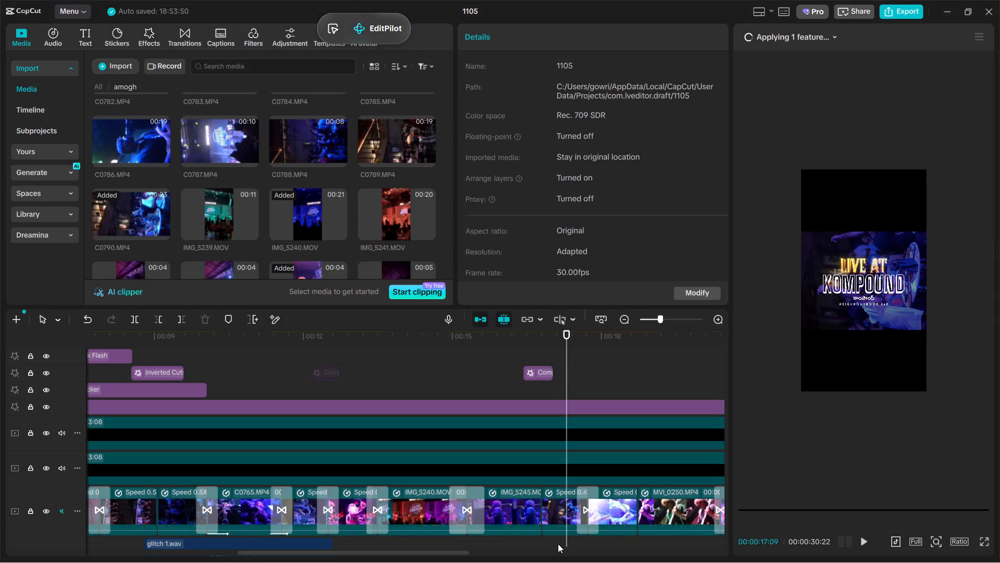
Rotate the new C0790 clip at about 17 s to 90° so that its footage stands upright.
click(557, 544)
click(559, 522)
drag(850, 352, 846, 351)
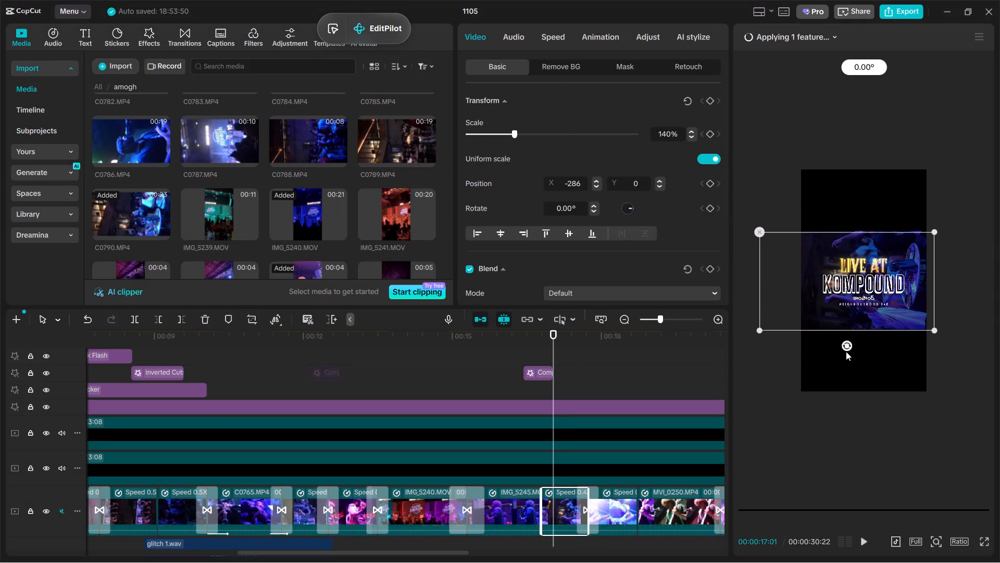
drag(846, 351, 822, 275)
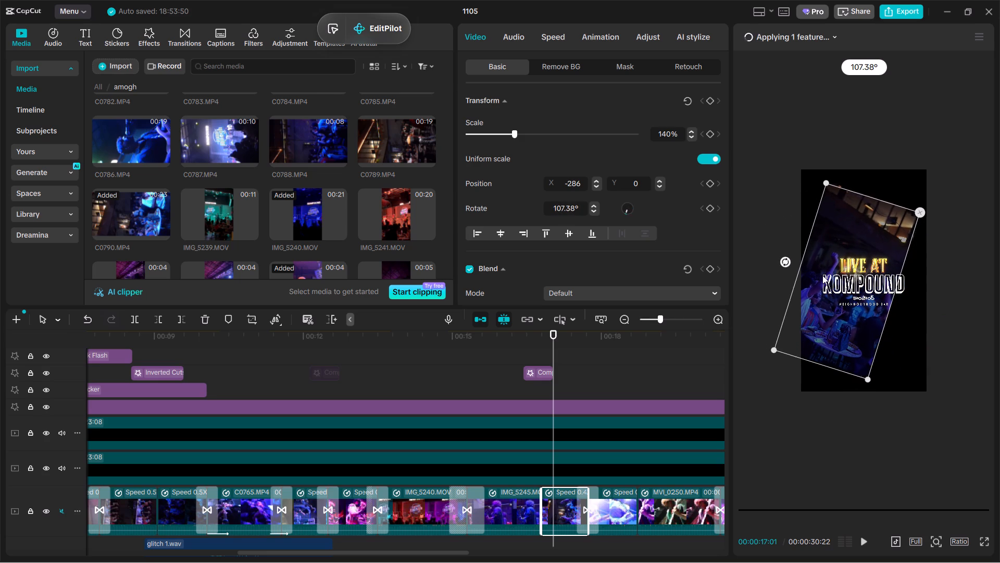
drag(822, 275, 823, 285)
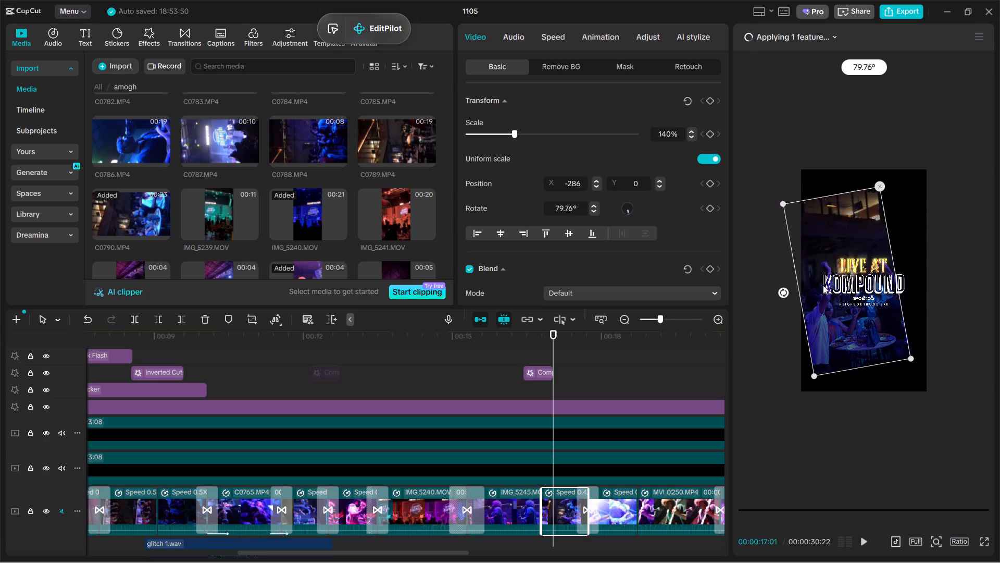
drag(823, 285, 825, 282)
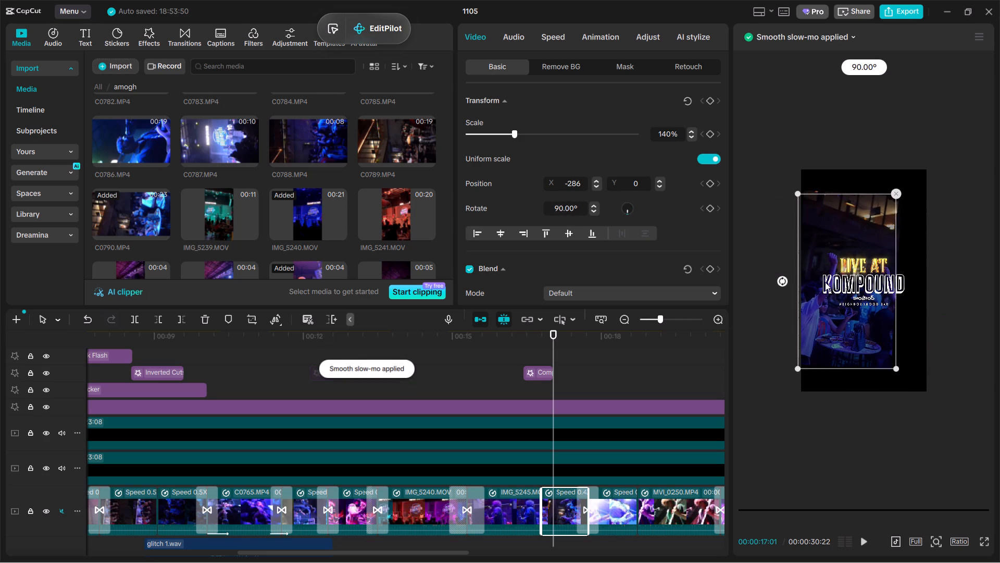
drag(825, 282, 821, 283)
Centre the rotated C0790 clip at position X 0, Y 0 and enlarge it to fill the vertical frame.
drag(832, 341, 843, 341)
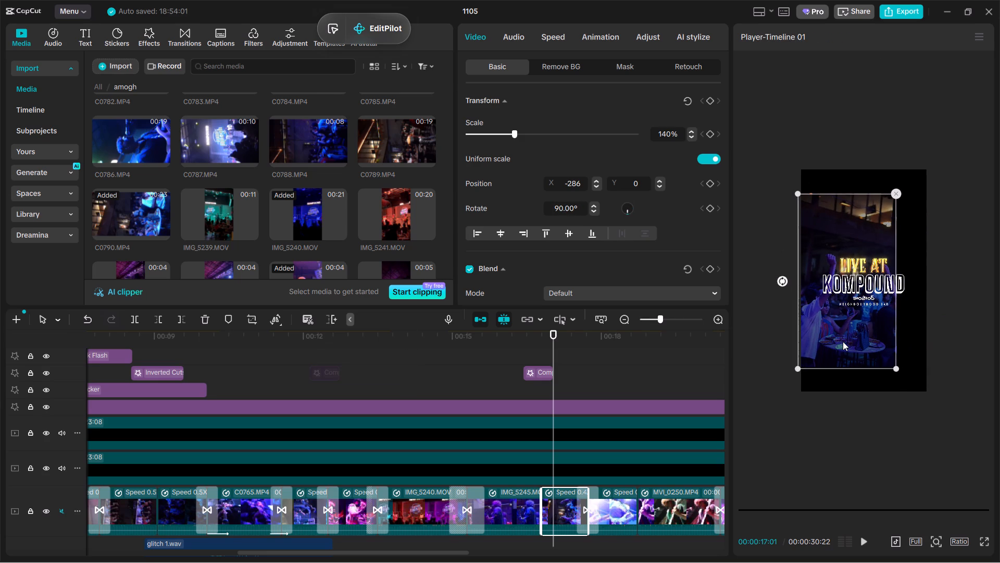
drag(843, 341, 850, 346)
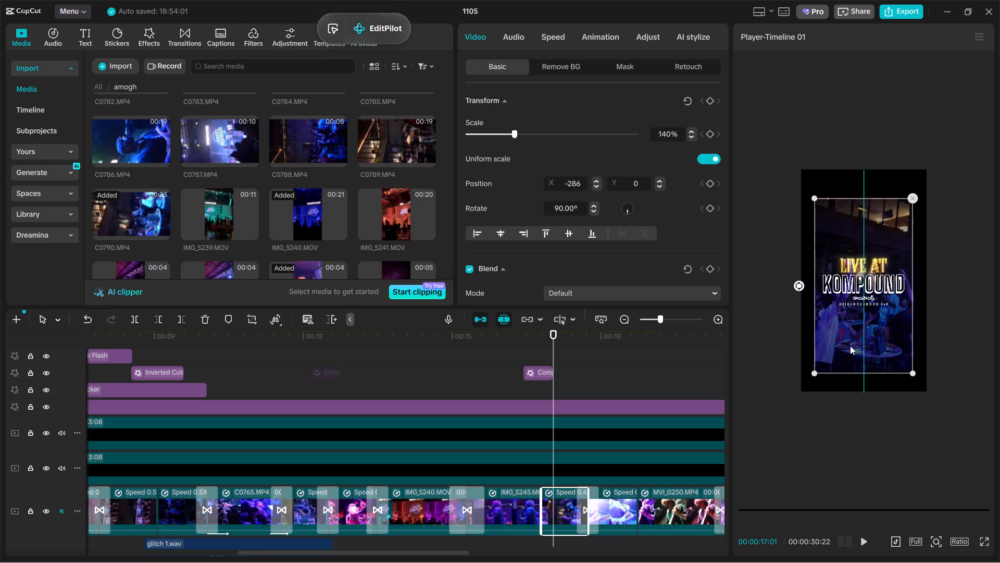
drag(850, 346, 848, 342)
drag(916, 372, 940, 408)
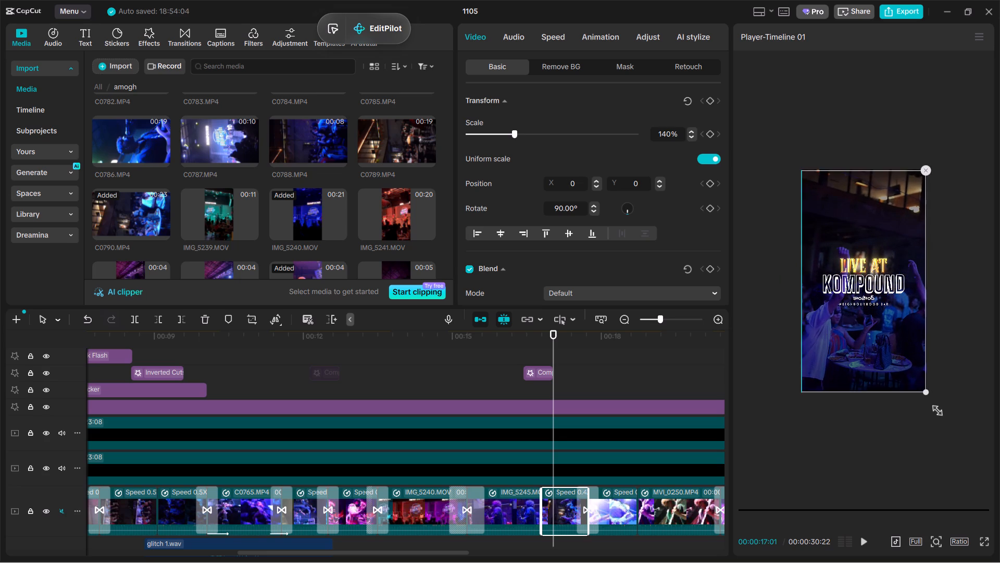
drag(940, 408, 946, 426)
Turn off auto snapping on the timeline.
scroll(567, 540, down, 3)
click(529, 507)
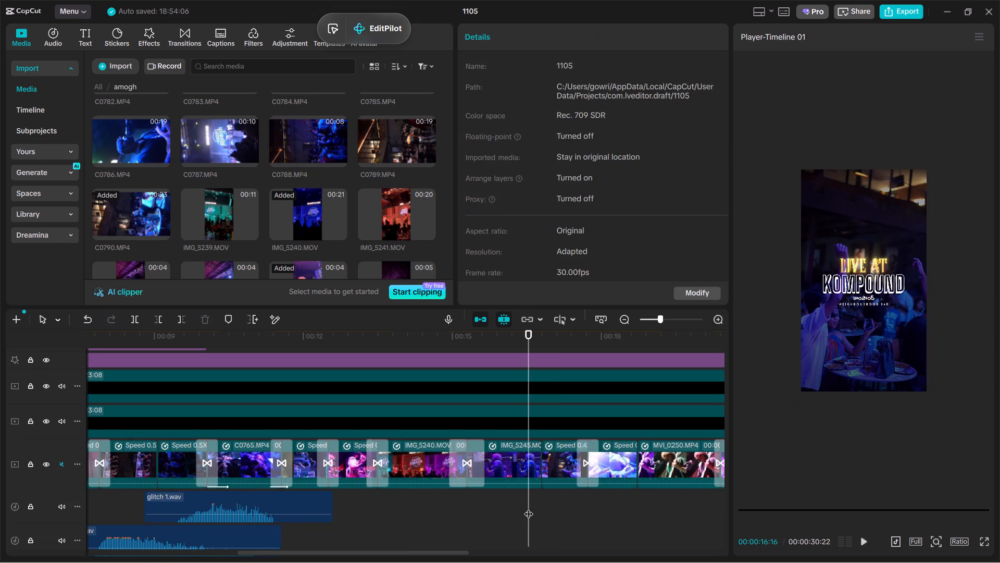
text(n)
Play back and scrub the timeline from about 16 s to 22 s to check the new C0790 clip and the following shots.
key(space)
key(space)
key(space)
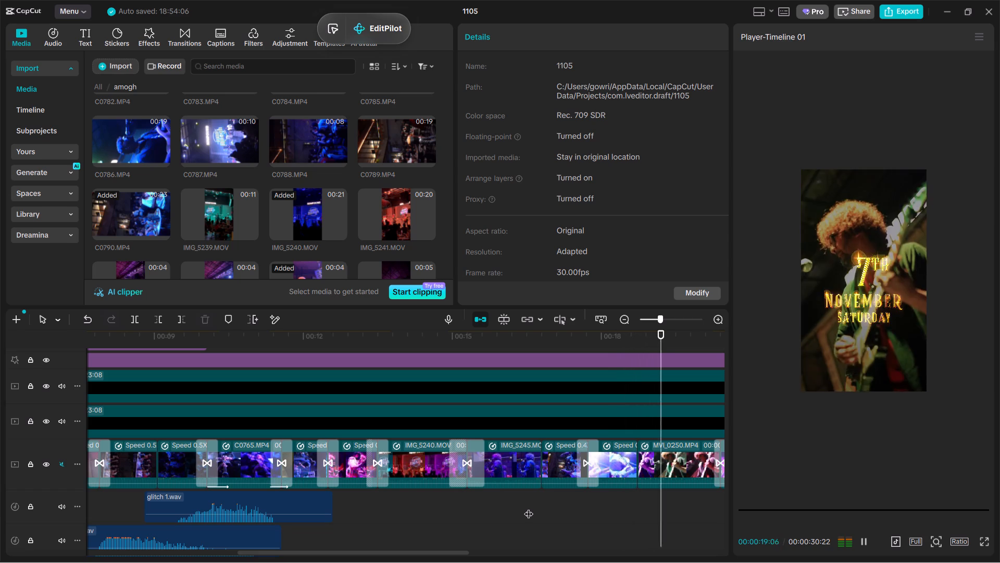
key(space)
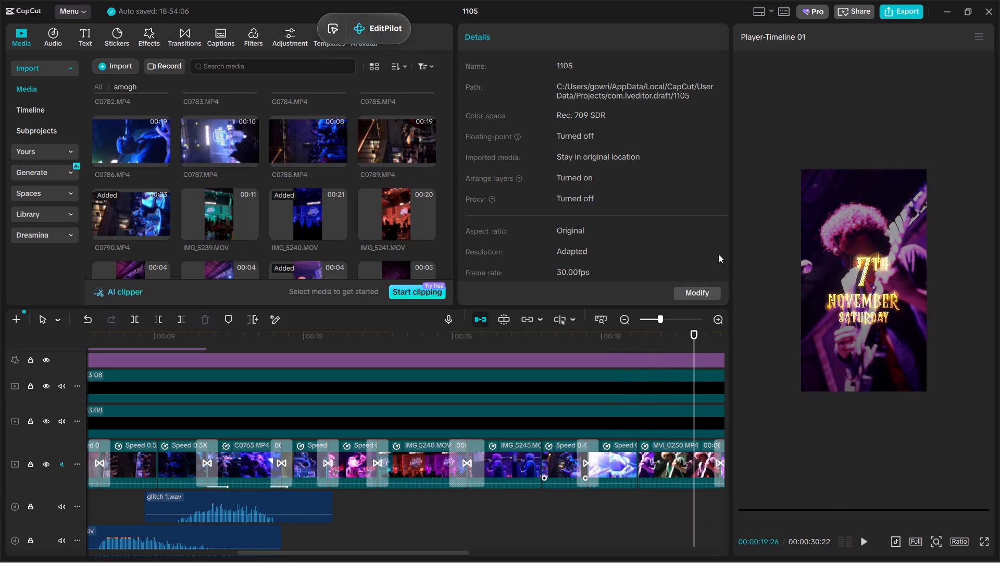
click(580, 524)
drag(580, 524, 601, 535)
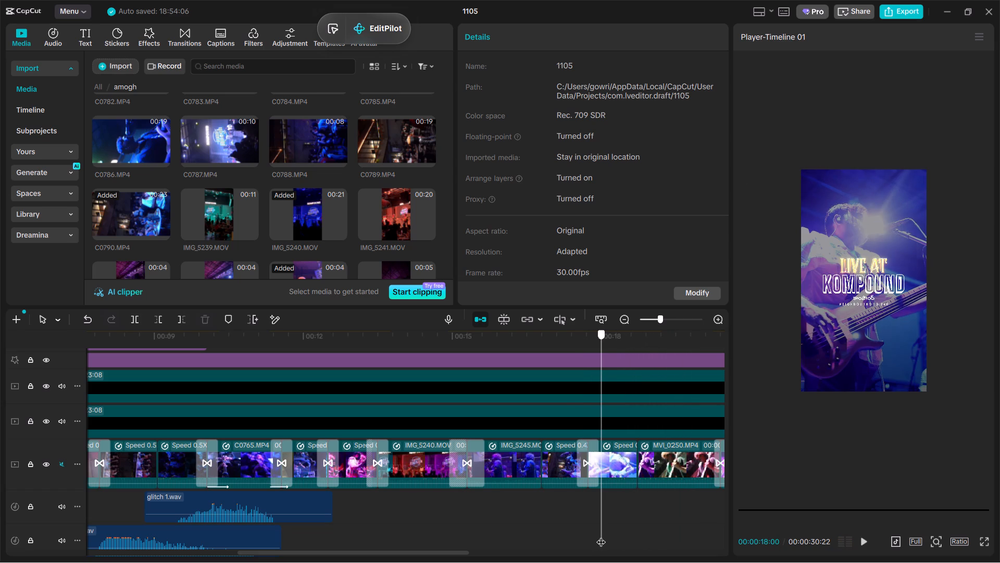
drag(601, 535, 578, 549)
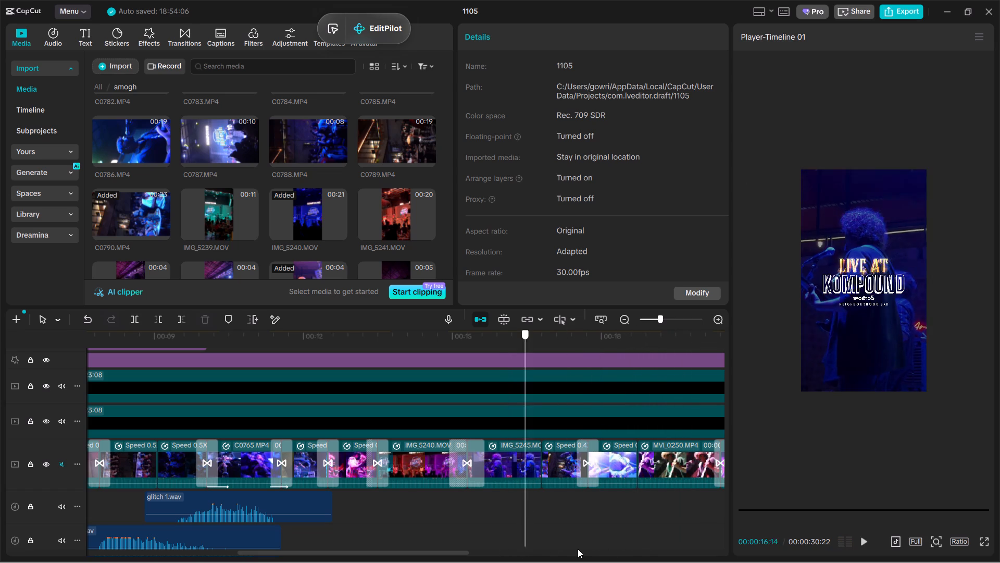
drag(578, 549, 728, 541)
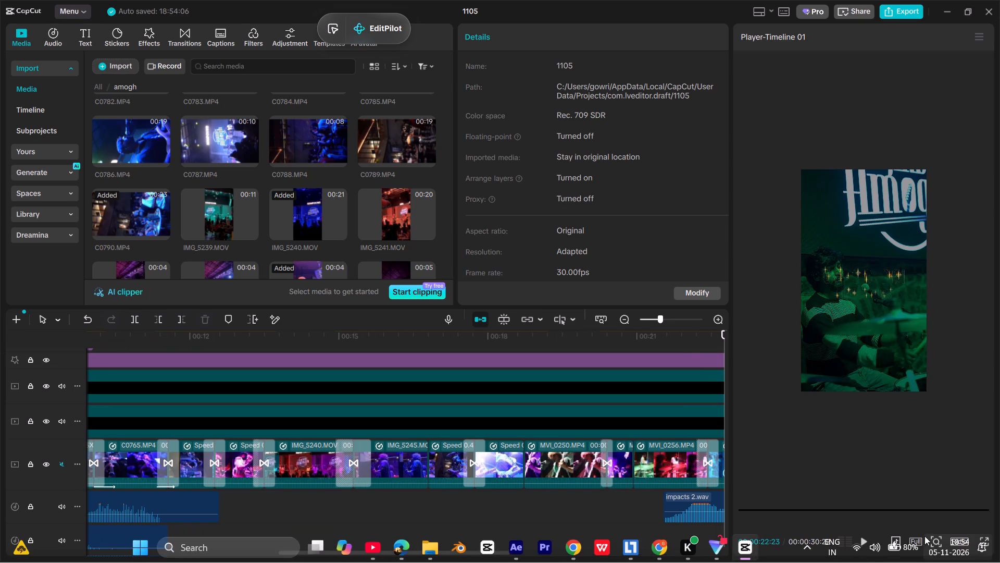
click(629, 512)
drag(627, 513, 626, 513)
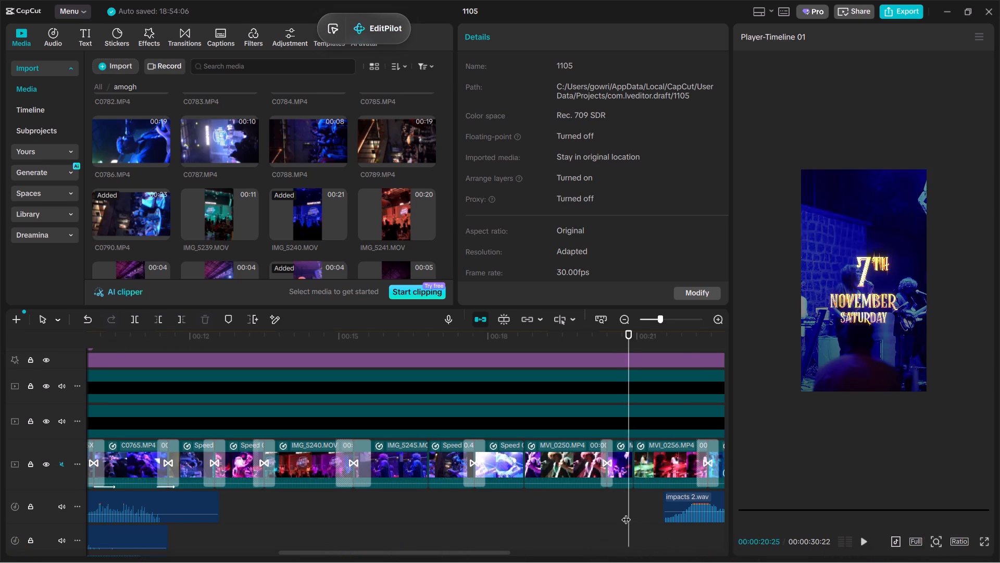
drag(626, 513, 637, 517)
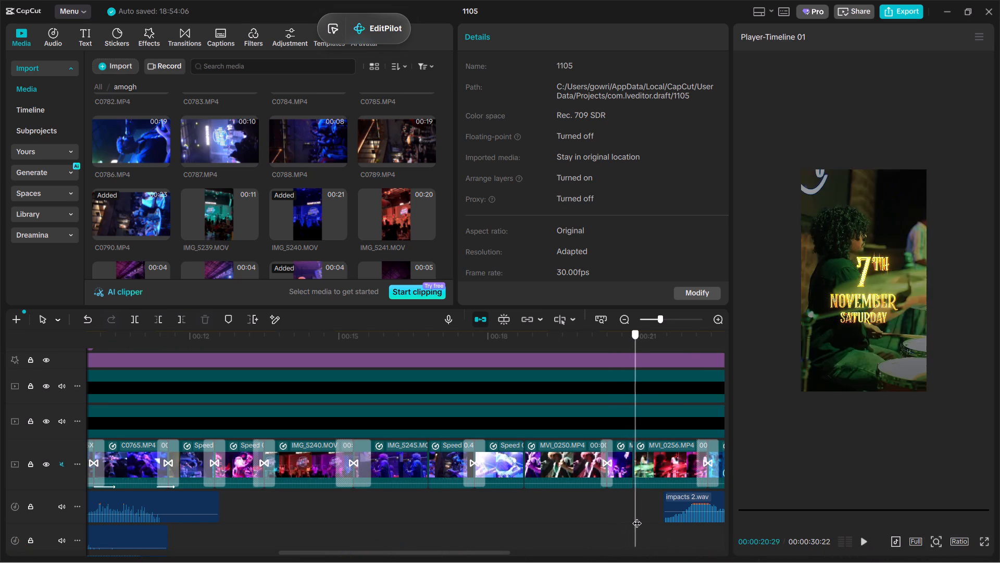
drag(637, 517, 686, 520)
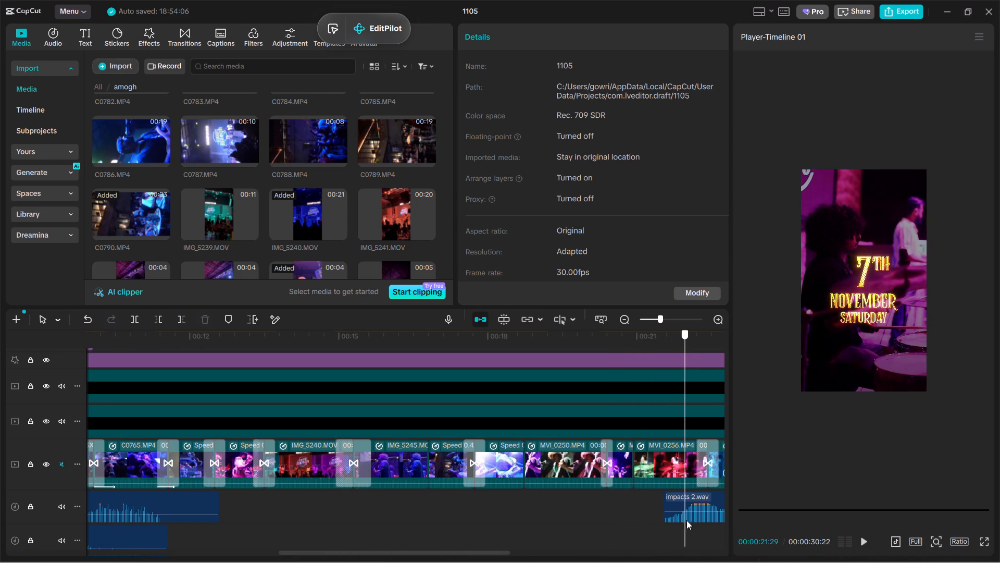
Mirror the MVI_0256.MP4 drummer clip at about 21 s on the main track.
drag(686, 520, 565, 502)
click(560, 466)
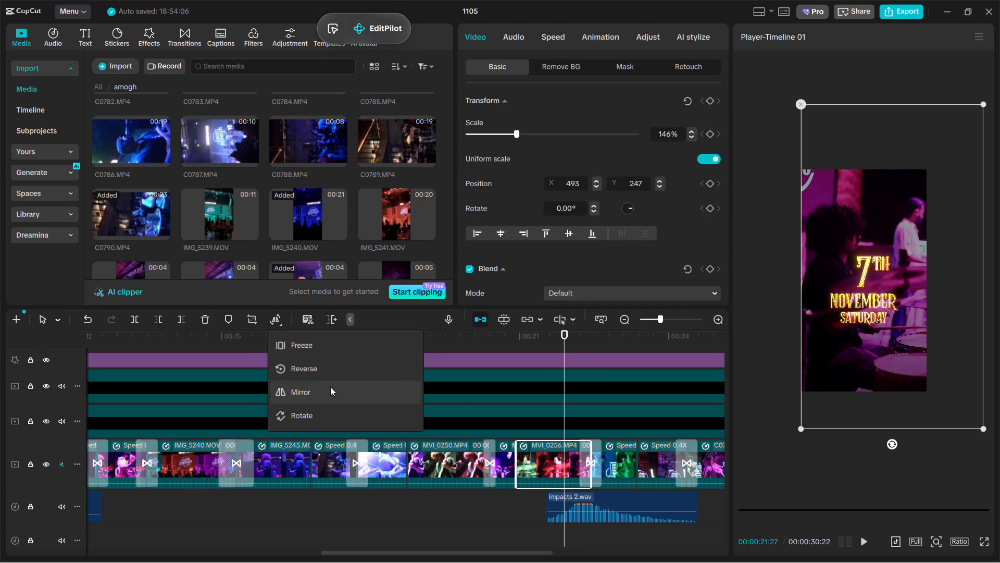
click(330, 387)
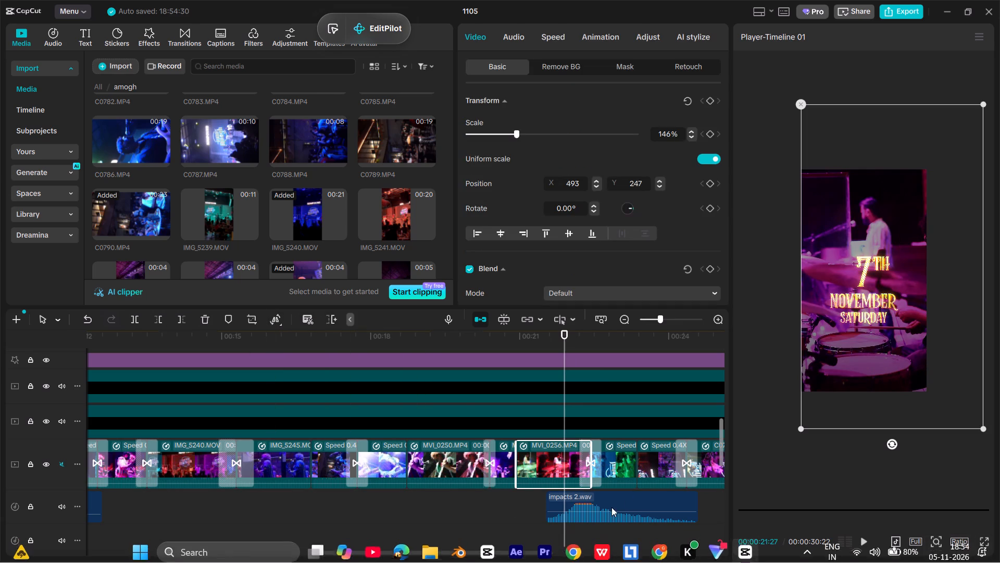
Reposition the mirrored MVI_0256.MP4 clip to about X -276, Y 309 so both musicians are framed.
drag(897, 409, 842, 394)
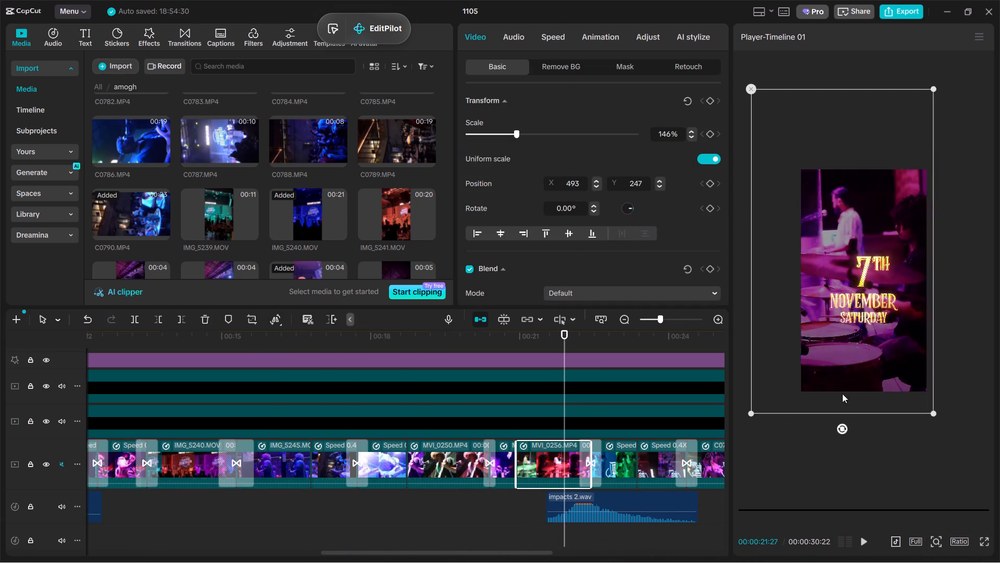
drag(842, 394, 853, 406)
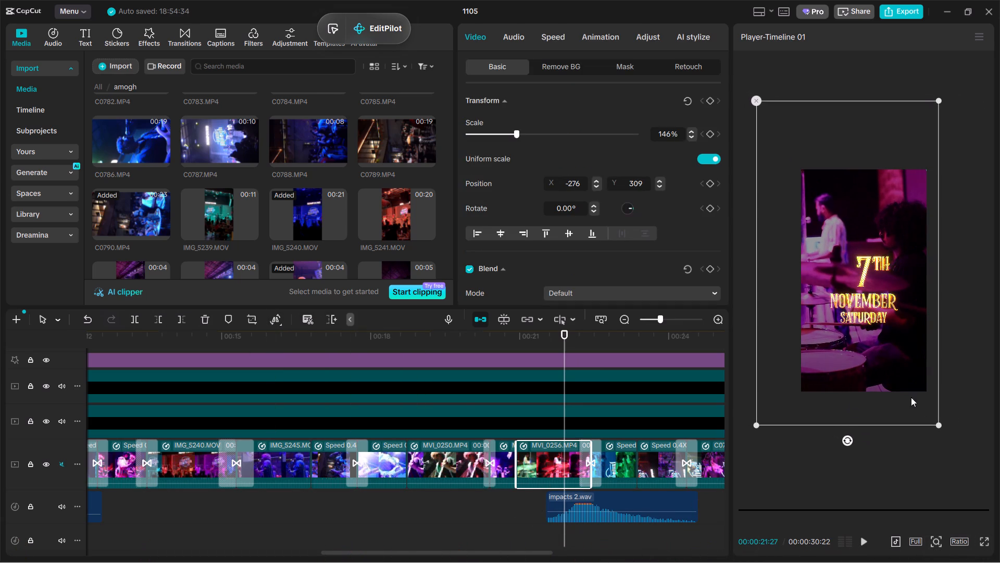
Scrub the timeline from about 22 s to 27 s to look for weak shots.
click(612, 546)
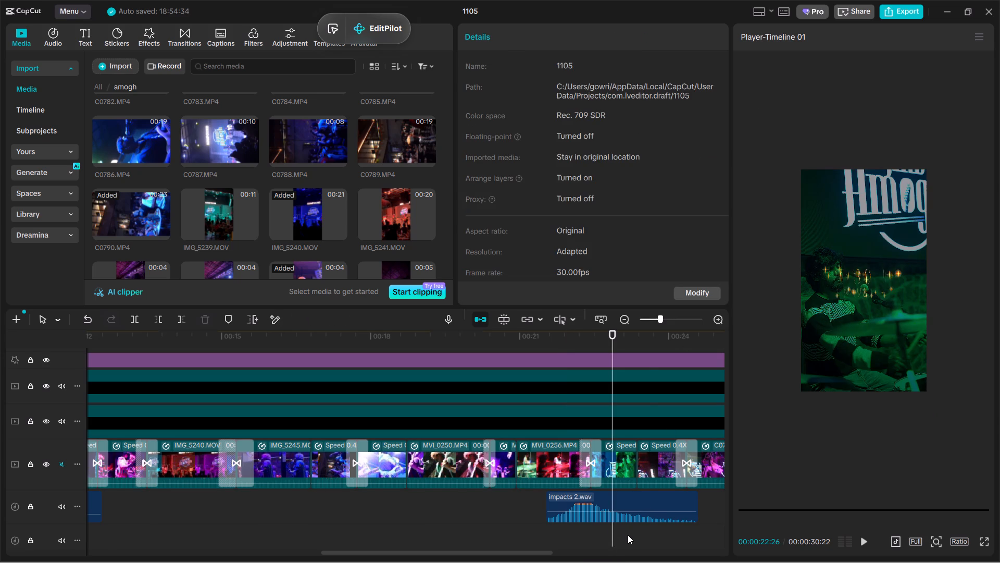
click(648, 541)
click(669, 538)
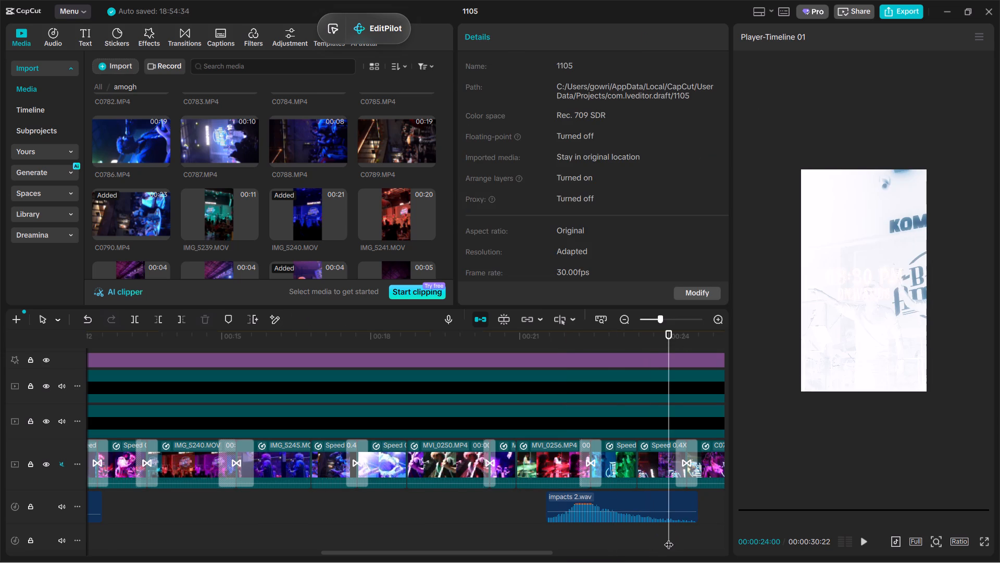
click(669, 538)
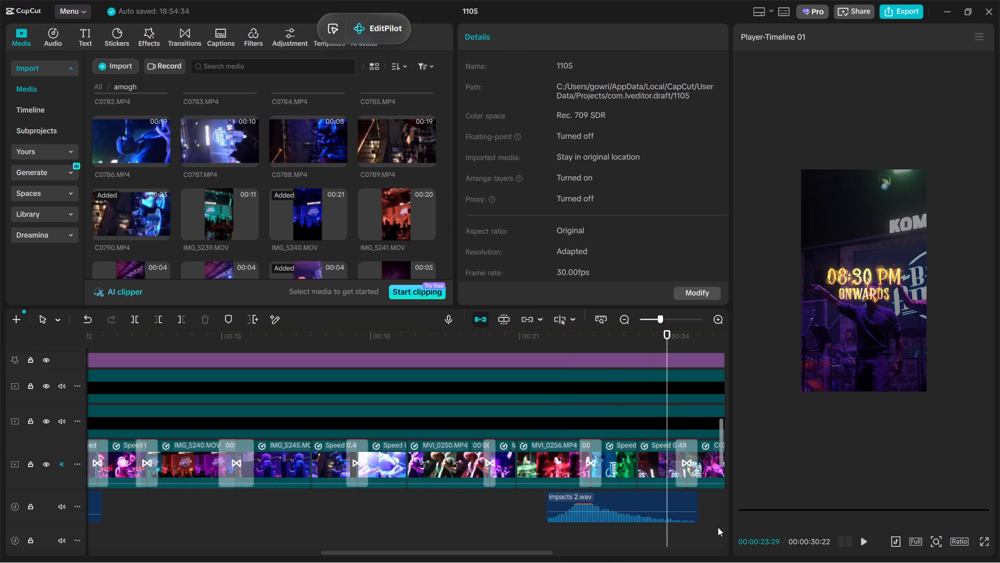
click(708, 530)
drag(708, 530, 569, 531)
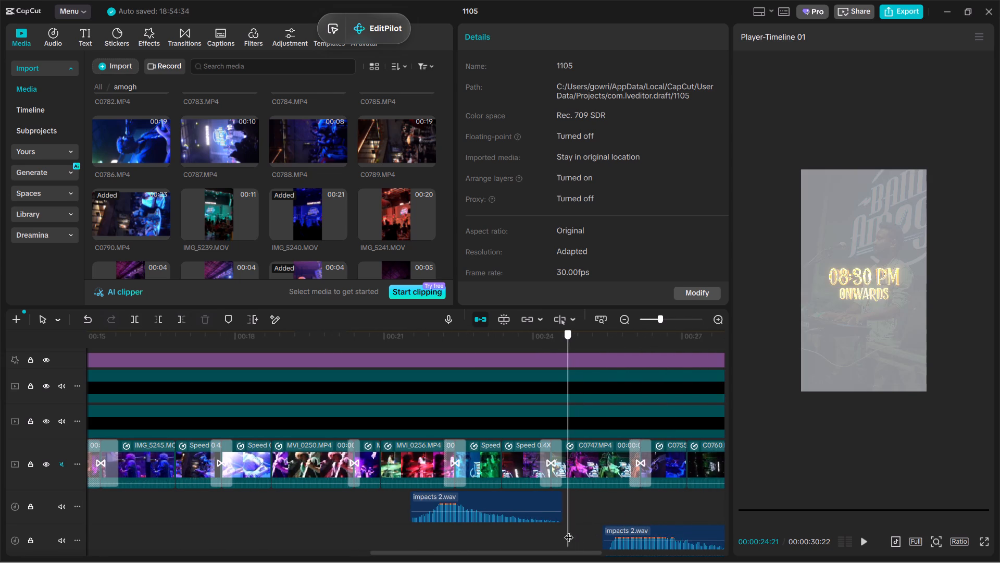
drag(569, 531, 674, 538)
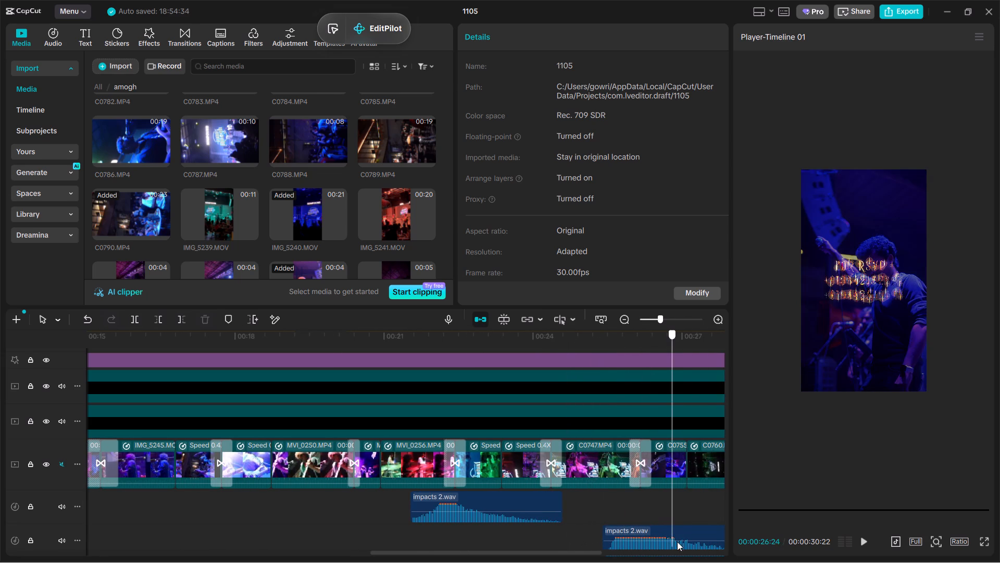
Browse back through the amogh folder to the clips around C0722 to C0733 and preview C0727.MP4 and C0733.MP4.
scroll(381, 236, up, 6)
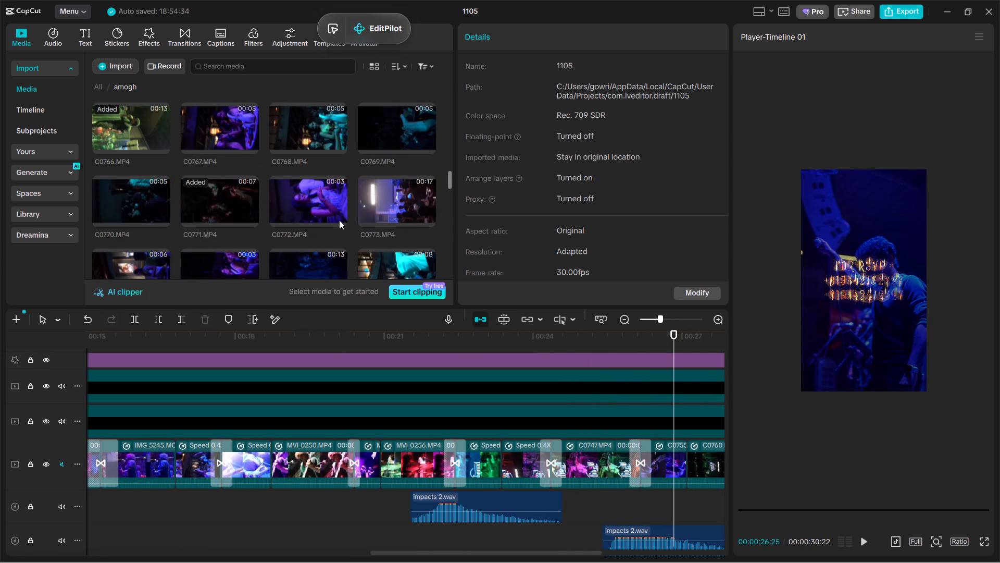
scroll(250, 178, up, 8)
scroll(251, 182, down, 2)
scroll(251, 182, up, 4)
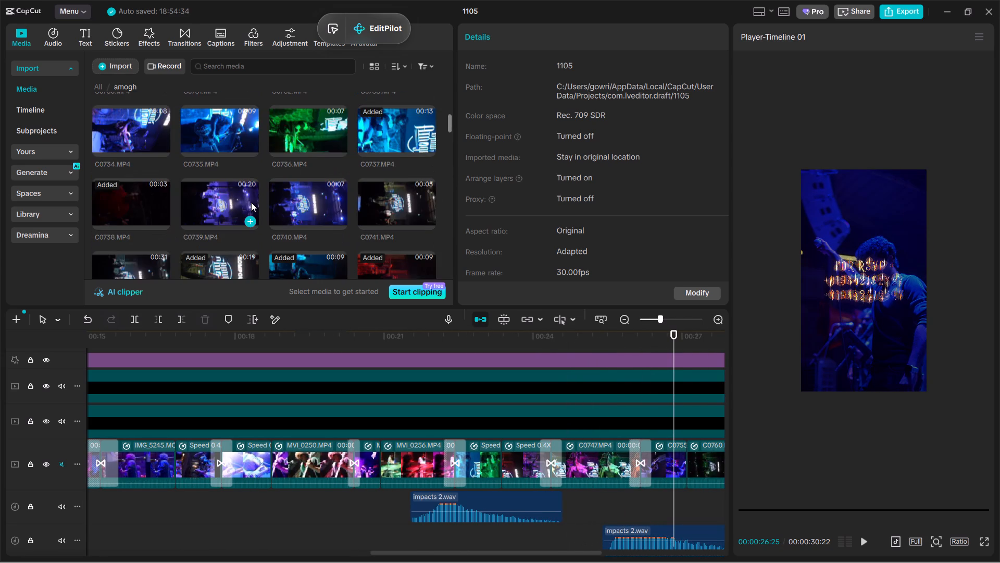
scroll(251, 203, up, 5)
scroll(247, 207, down, 1)
scroll(247, 207, up, 2)
click(298, 203)
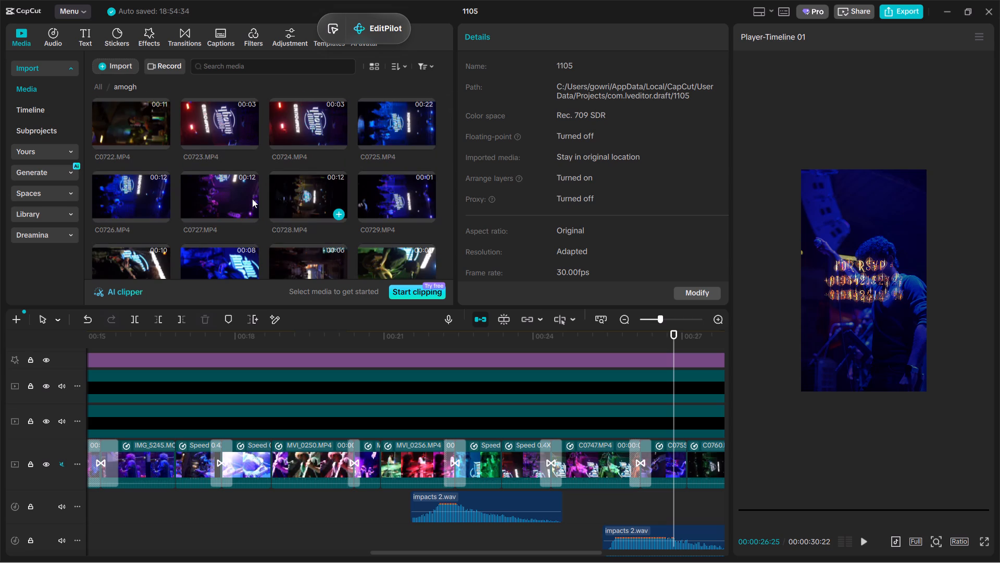
click(233, 177)
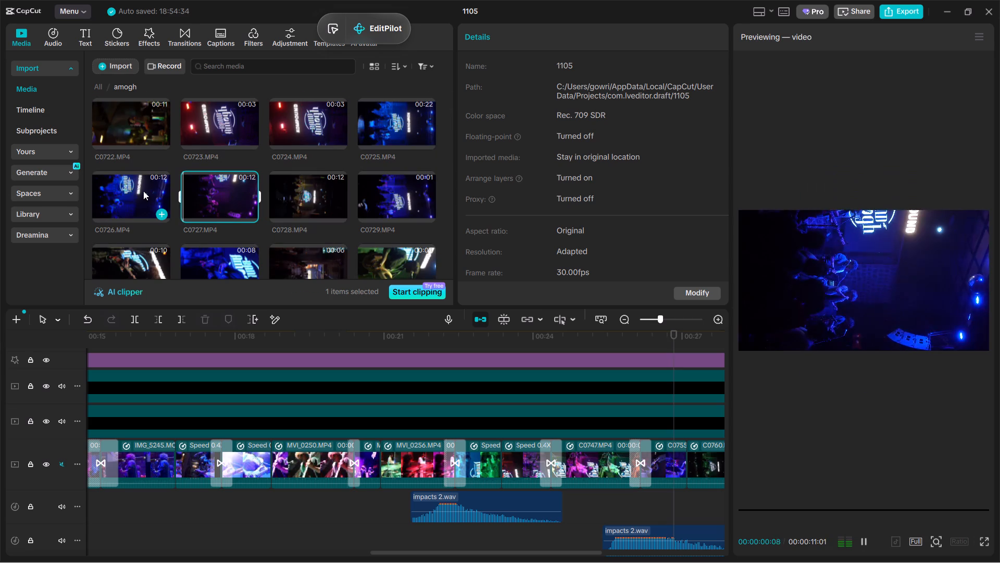
click(143, 191)
click(395, 193)
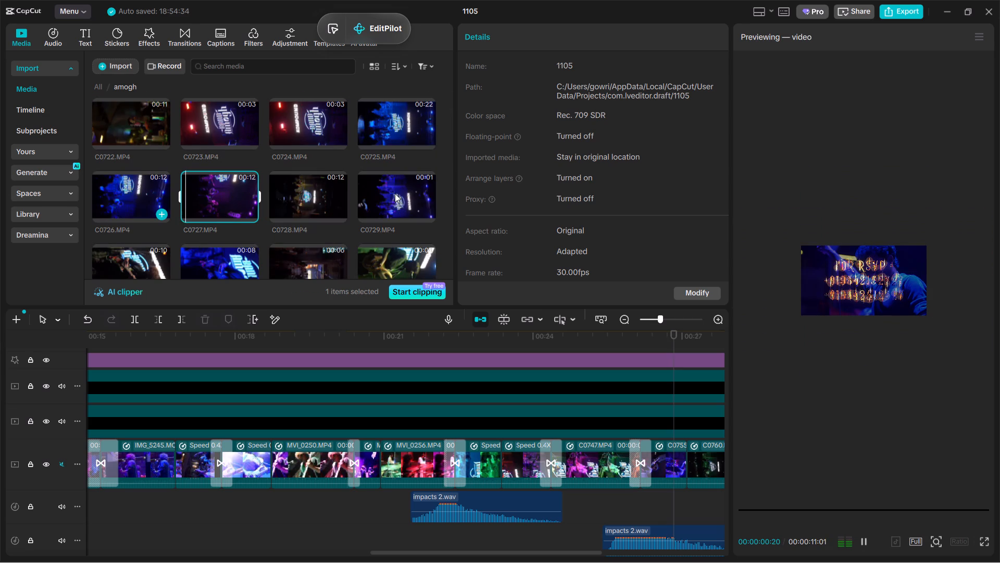
click(396, 260)
Preview further candidate clips in the amogh folder, including C0732.MP4, C0731.MP4, C0735.MP4 and C0740.MP4.
scroll(396, 260, down, 1)
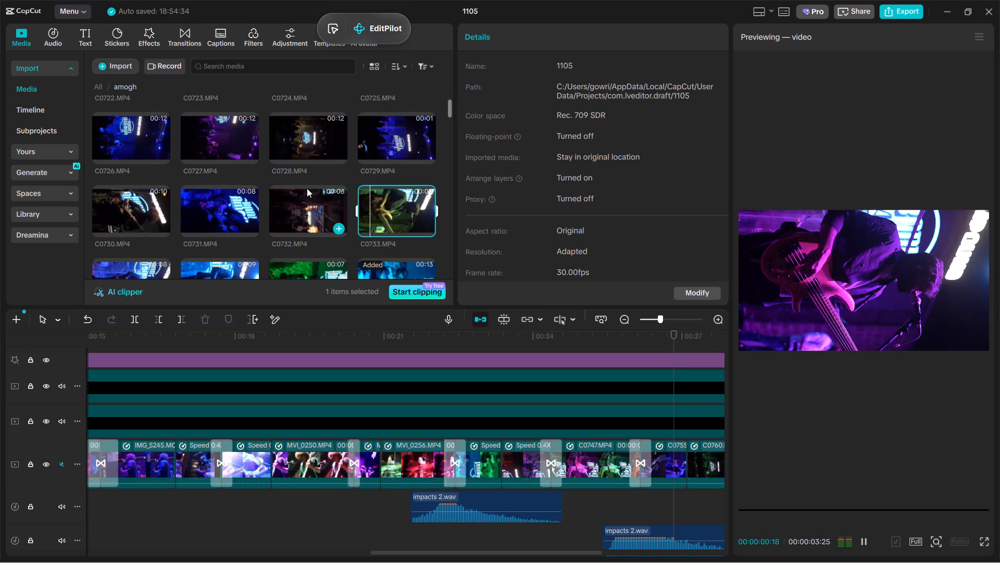
click(307, 188)
click(222, 209)
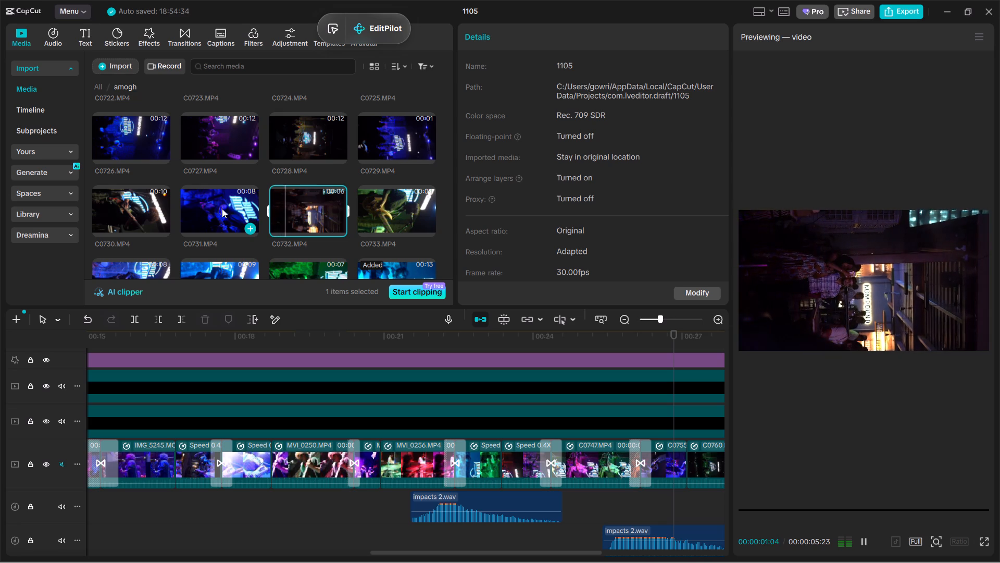
scroll(220, 206, down, 1)
click(146, 204)
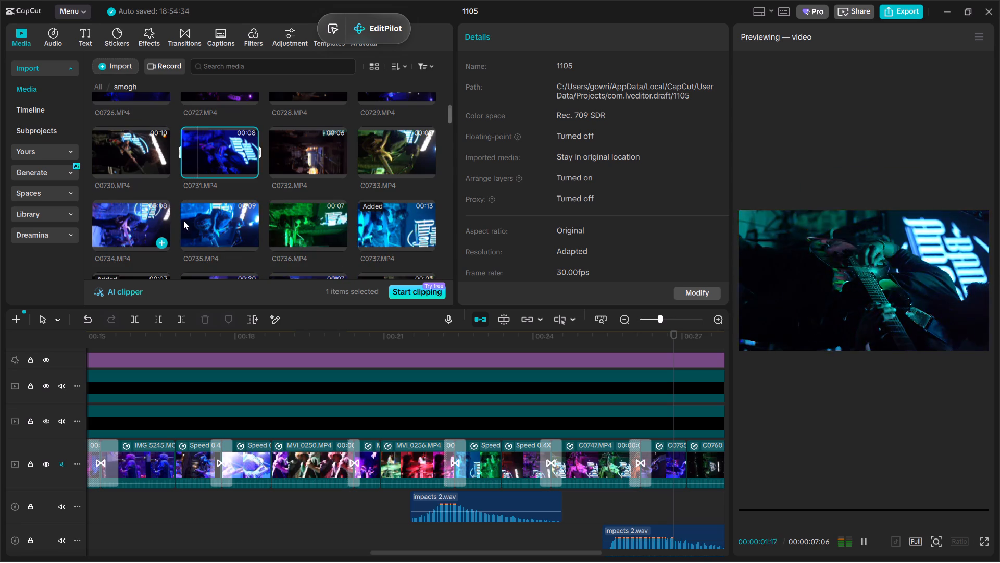
click(234, 219)
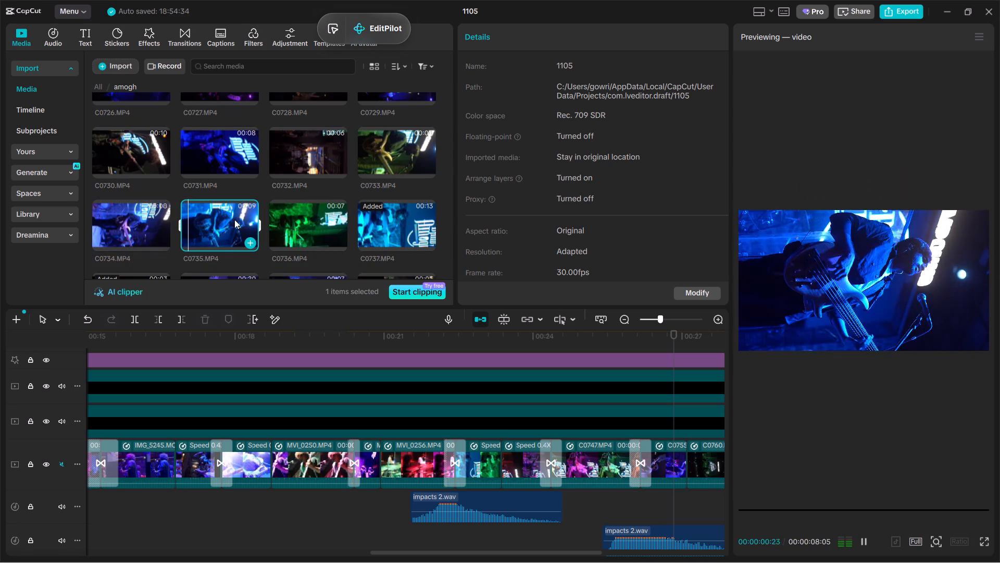
click(294, 209)
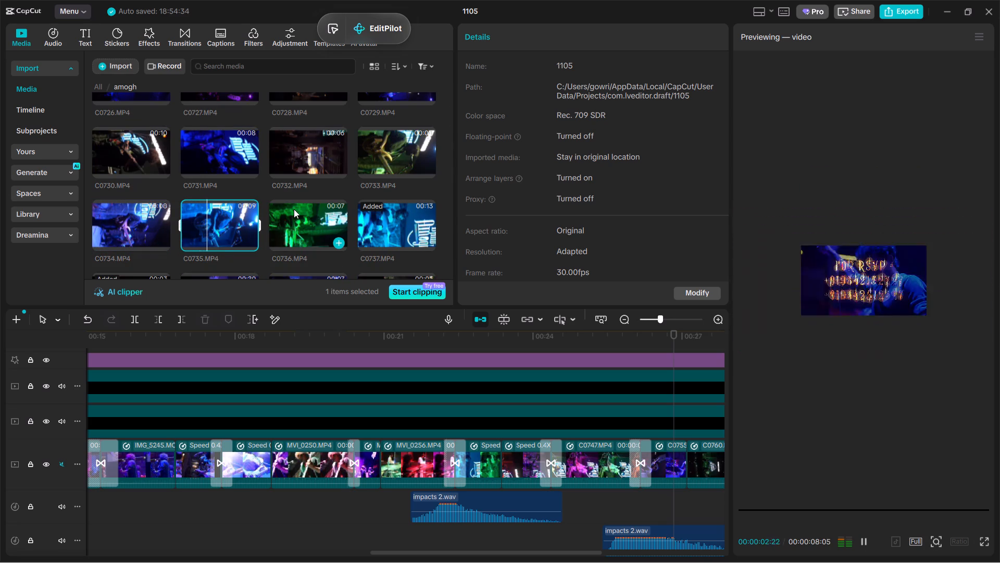
scroll(294, 209, down, 1)
click(316, 237)
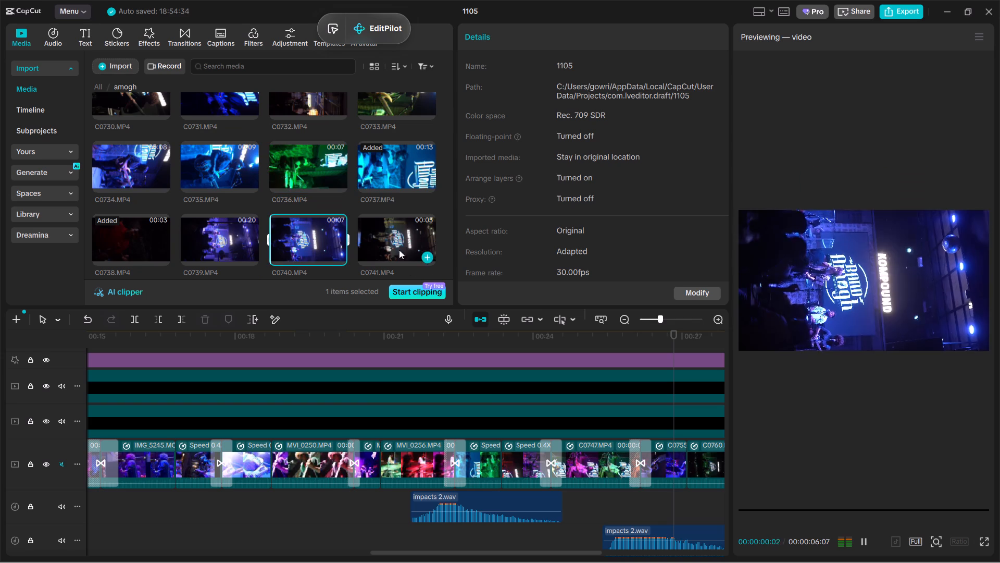
Replace the main-track drummer clip at about 22 s with a chosen section of C0736.MP4, keeping the original video effect.
click(373, 520)
drag(373, 520, 512, 520)
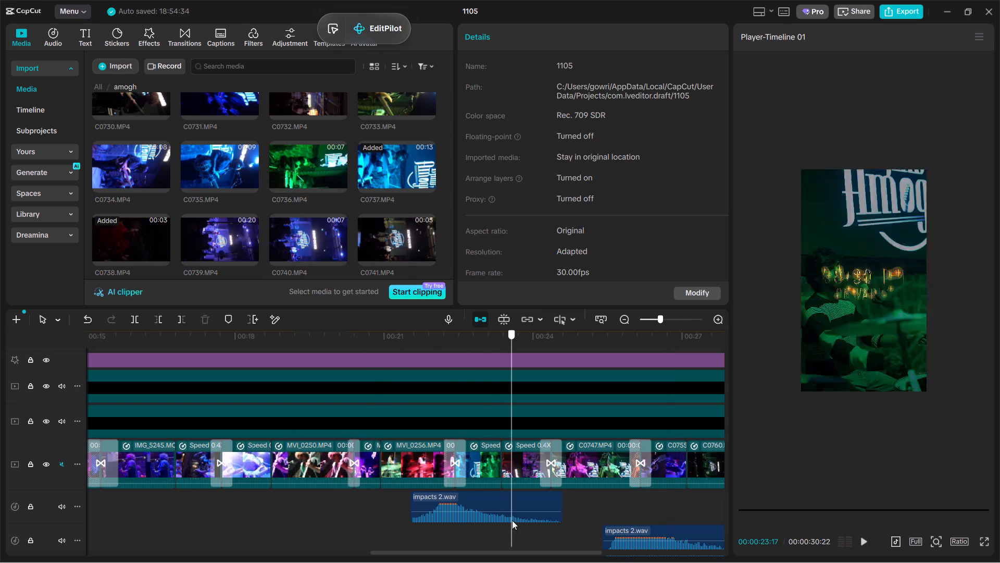
drag(512, 520, 469, 527)
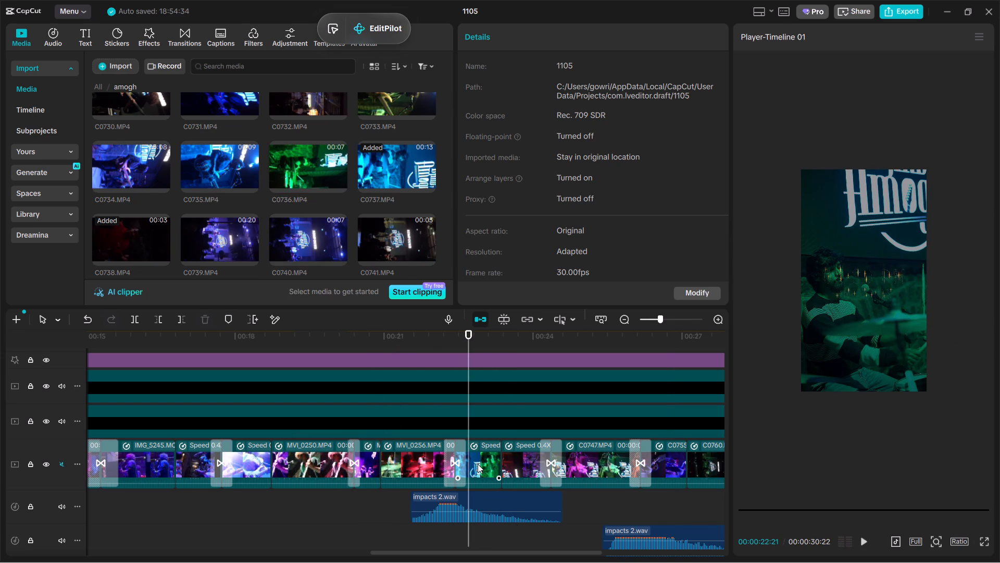
click(478, 464)
click(311, 163)
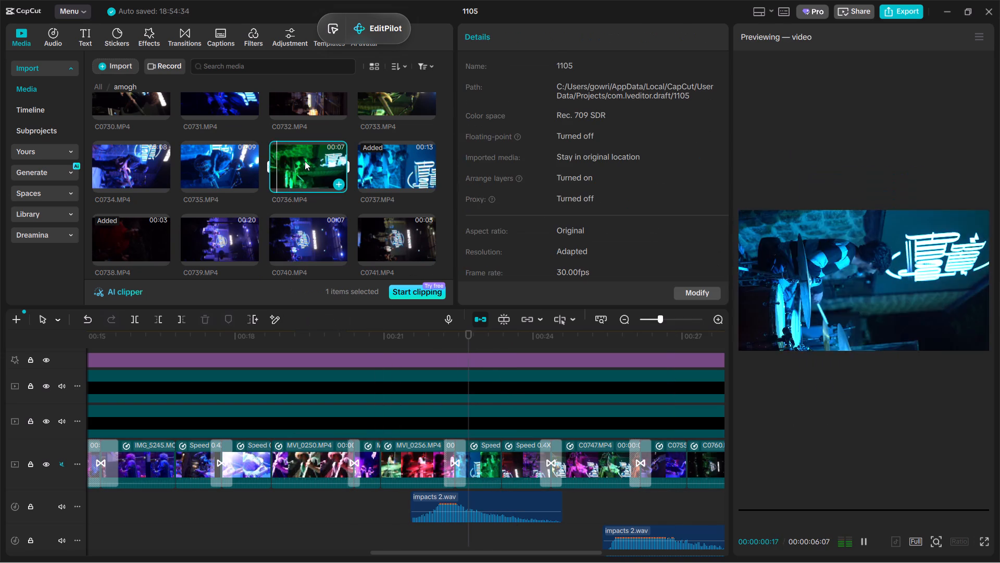
drag(305, 161, 475, 453)
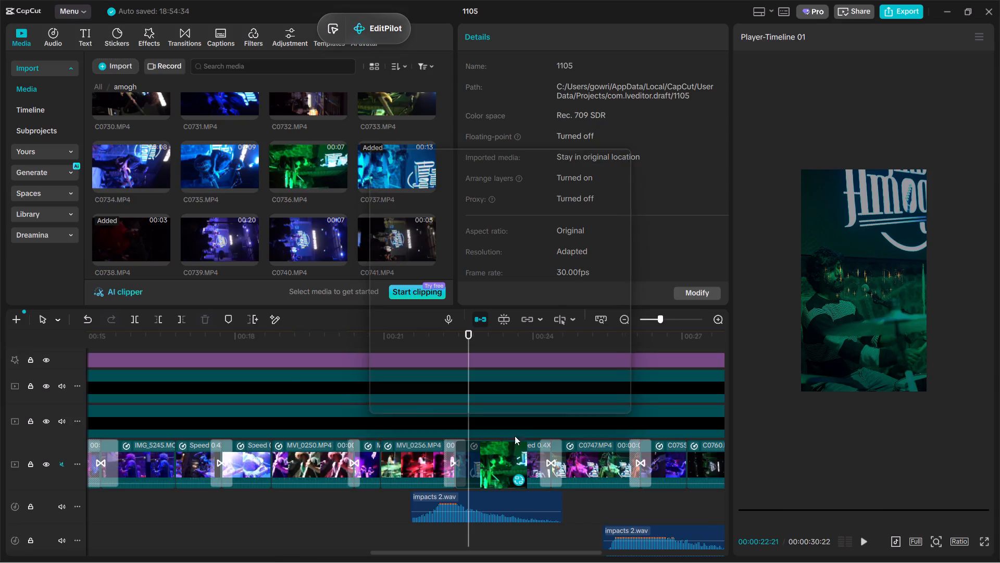
click(532, 383)
click(524, 366)
drag(524, 362, 447, 367)
click(524, 398)
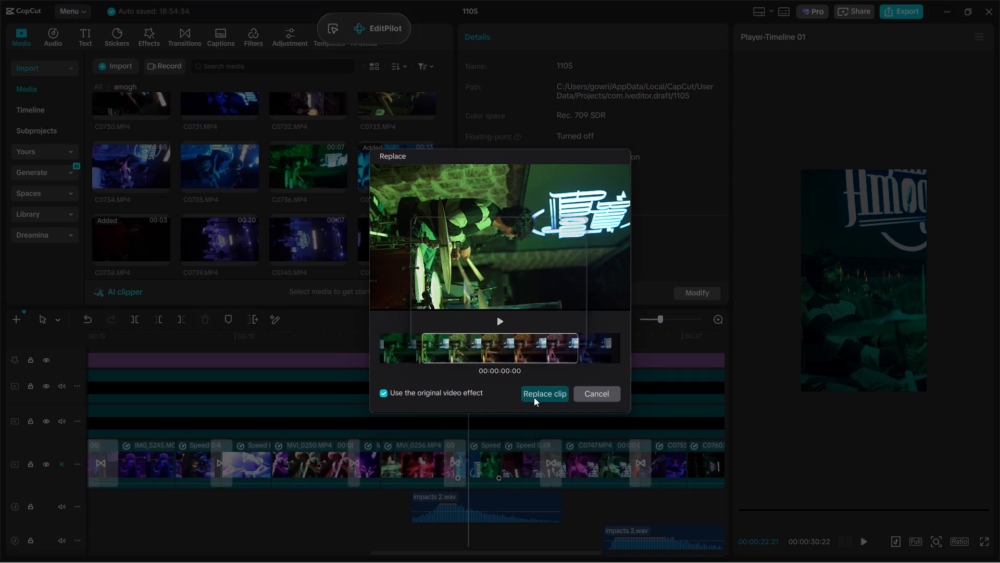
click(470, 332)
click(480, 466)
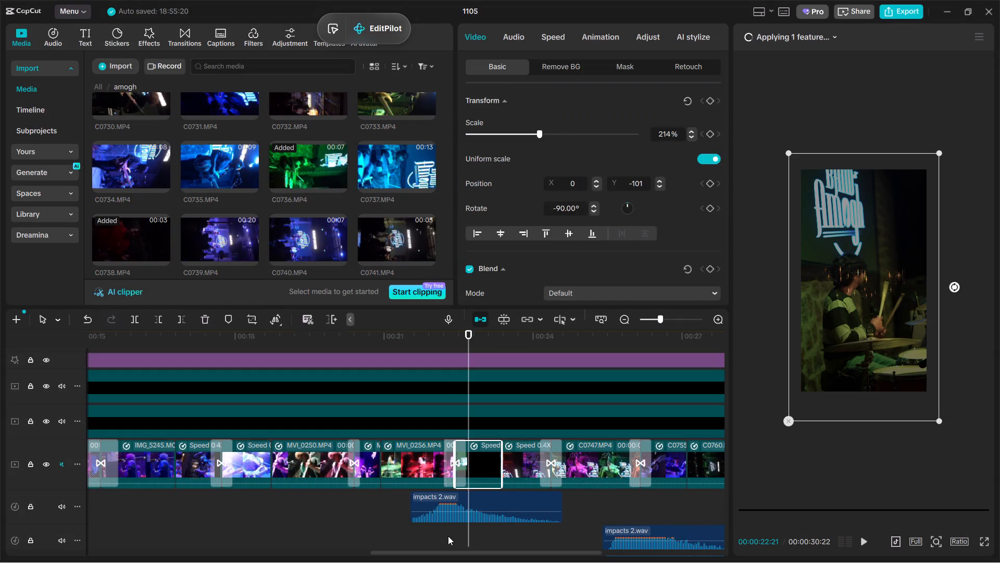
Play the timeline from about 22 s to 24 s to review the replaced drummer clip and the shot after it.
click(448, 536)
key(space)
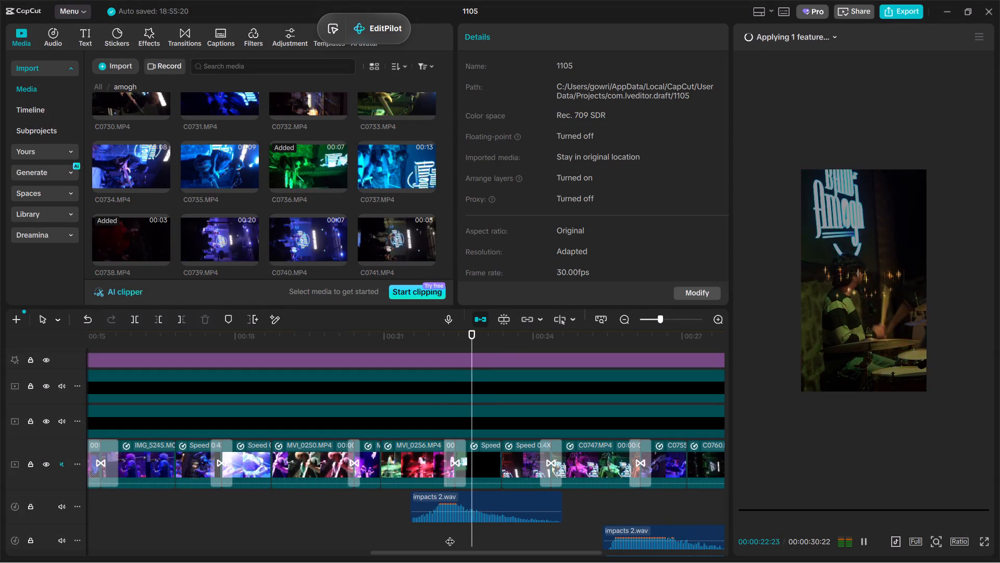
key(space)
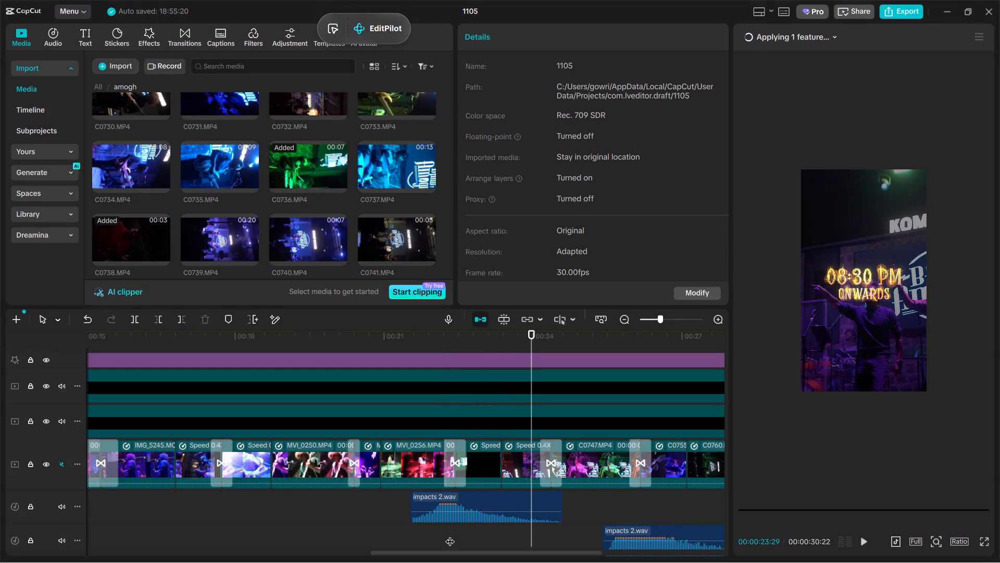
Preview candidate clips in the amogh folder from C0740.MP4 to C0748.MP4, including C0741.MP4, C0744.MP4, C0745.MP4 and C0747.MP4.
click(323, 247)
click(372, 242)
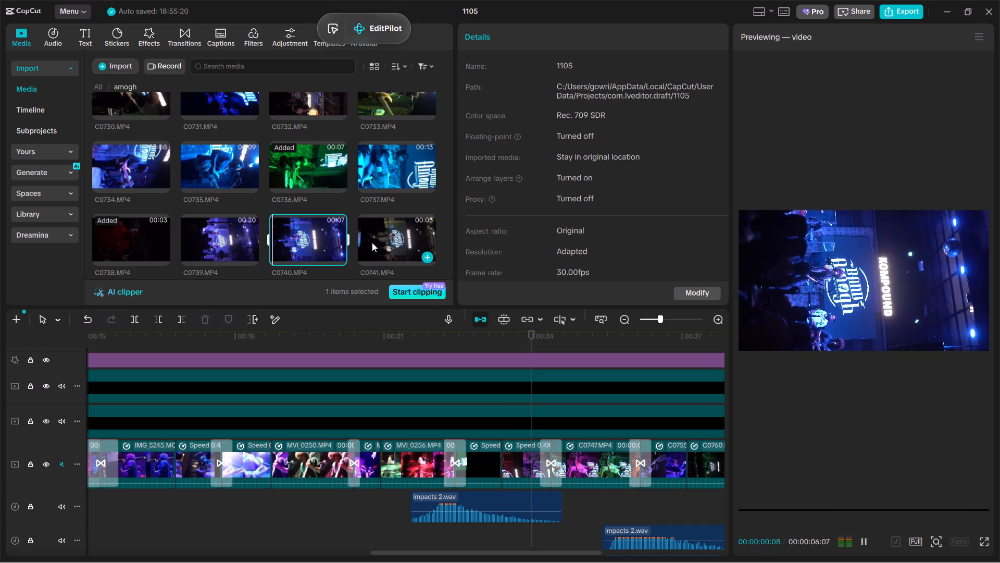
scroll(372, 242, down, 1)
click(389, 181)
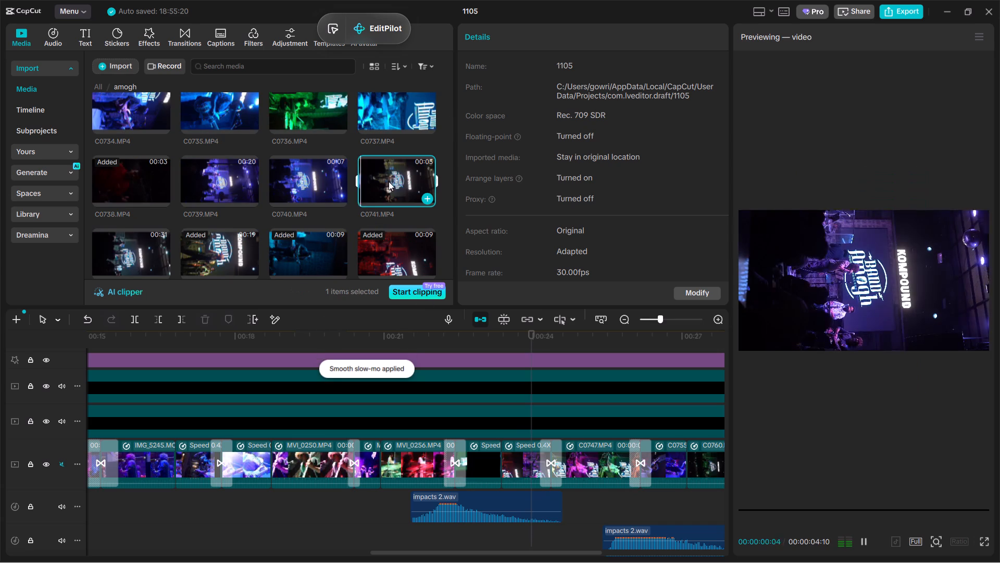
click(310, 251)
scroll(364, 252, down, 1)
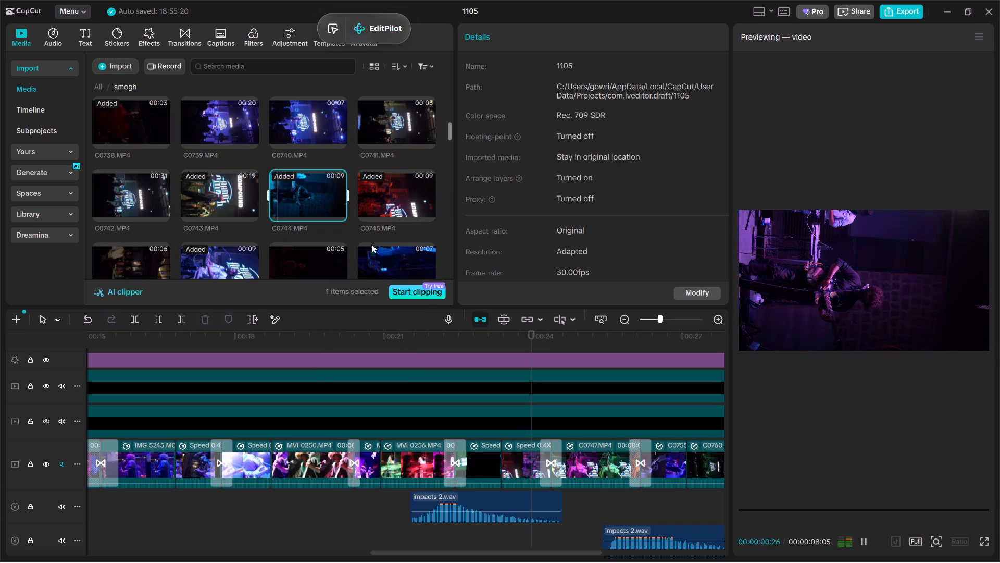
click(393, 207)
click(224, 263)
click(312, 264)
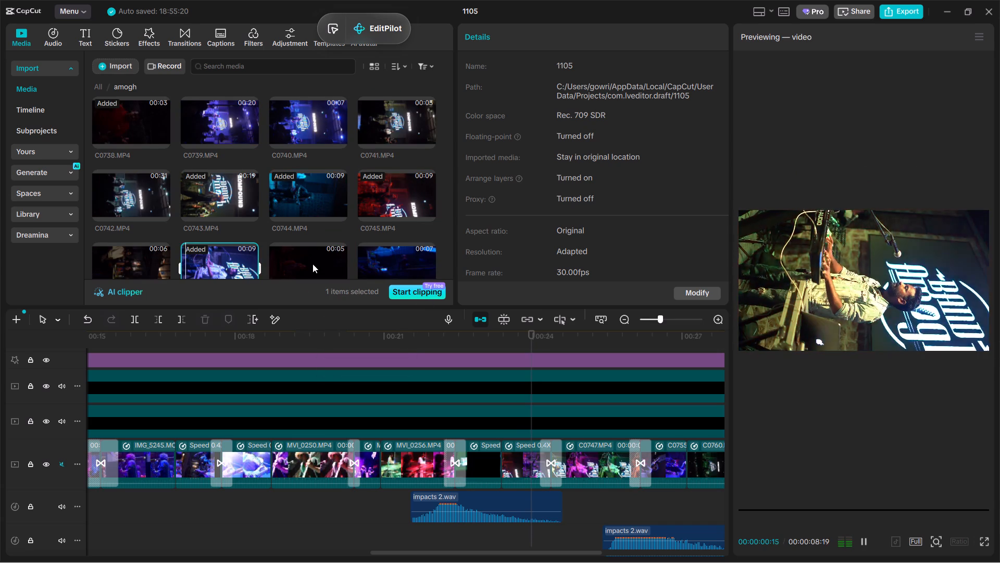
Continue previewing candidate clips in the amogh folder, from C0749.MP4 through C0750.MP4, C0751.MP4, C0752.MP4 and C0753.MP4.
scroll(328, 262, down, 1)
click(397, 212)
scroll(393, 245, down, 1)
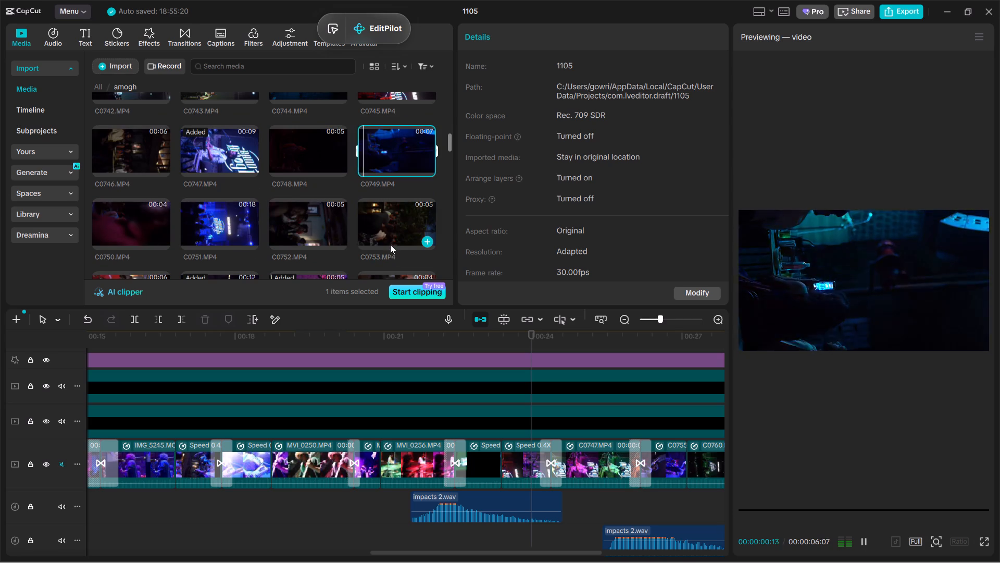
click(390, 244)
click(309, 219)
click(117, 231)
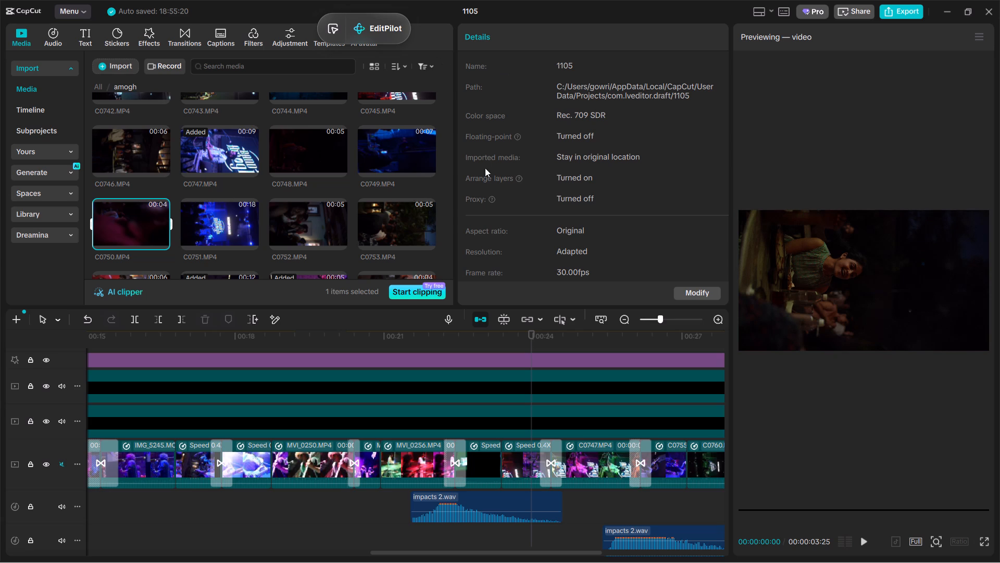
click(231, 222)
click(305, 215)
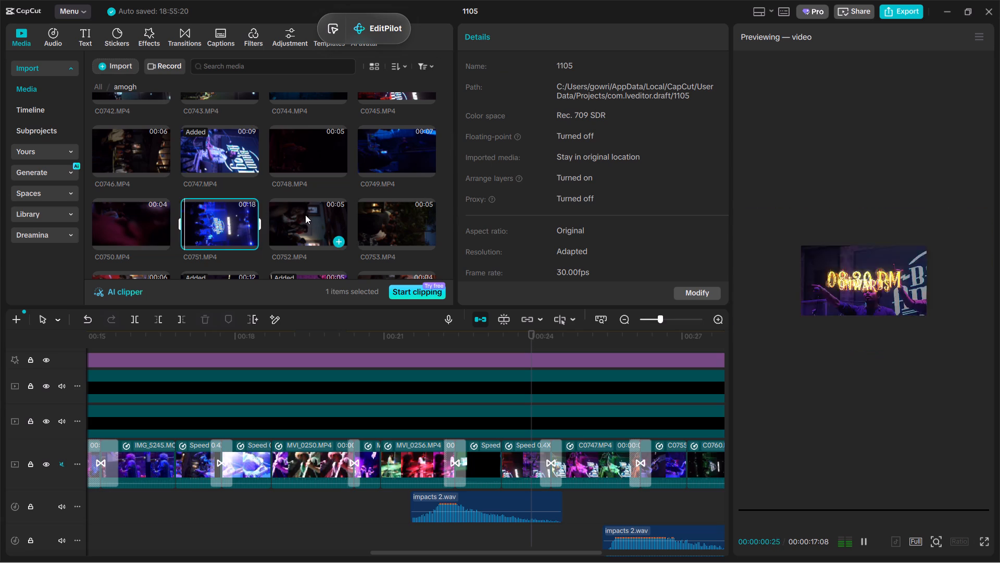
Replace the main-track clip at about 23.5 s with a slightly later section of C0751.MP4, keeping the original video effect.
click(211, 210)
drag(211, 210, 601, 406)
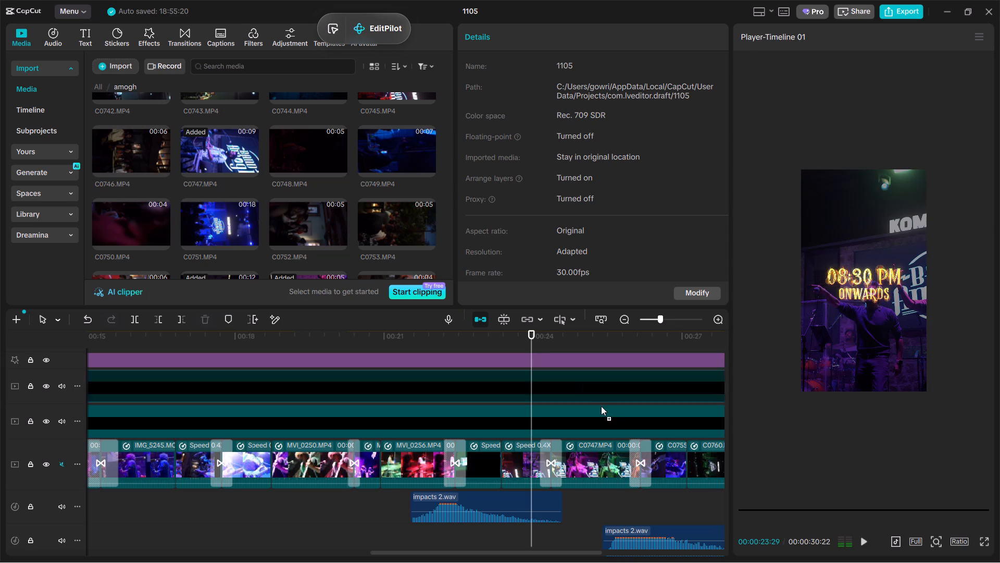
drag(601, 406, 524, 482)
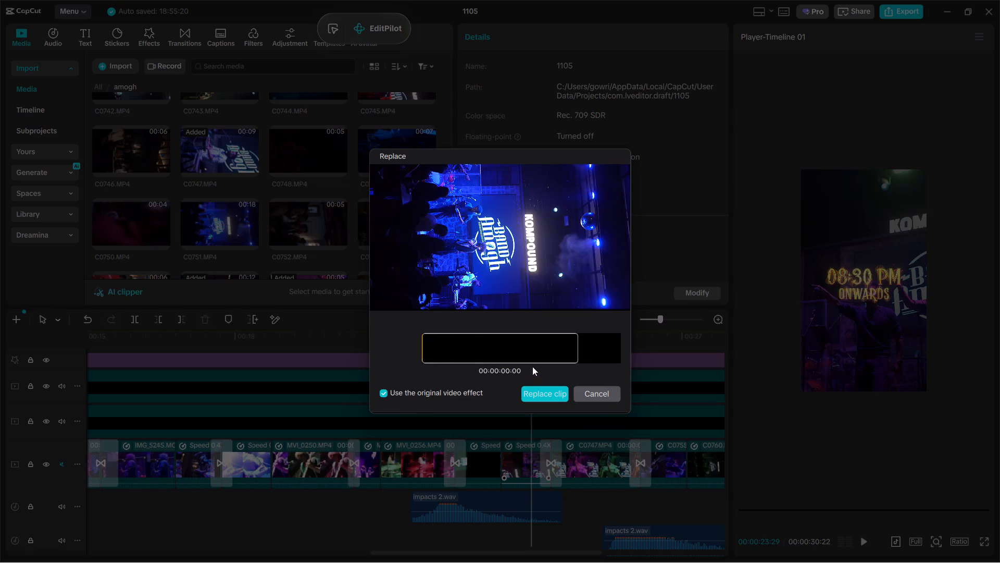
drag(534, 345, 446, 361)
click(524, 387)
click(539, 396)
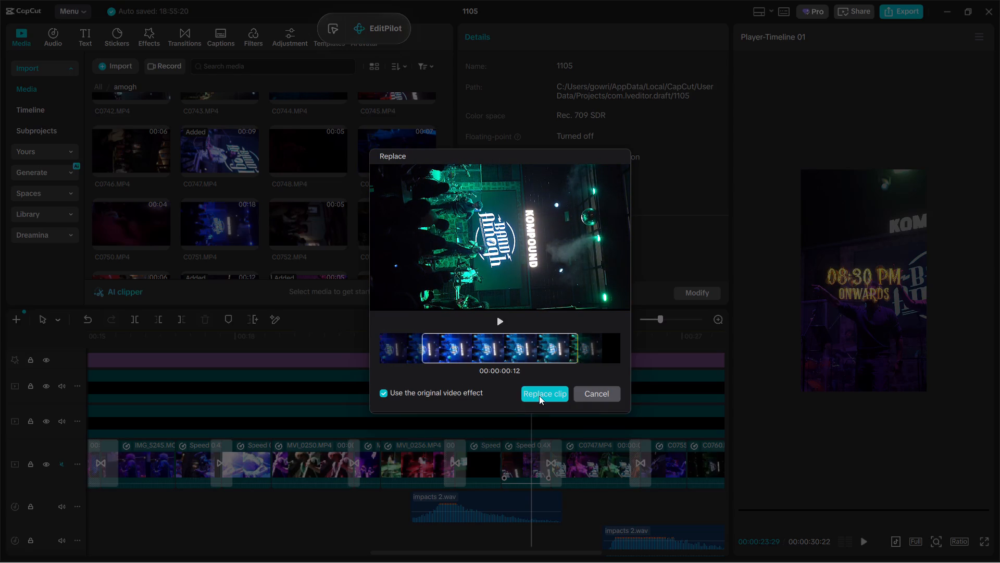
click(504, 320)
click(478, 330)
Scale the new C0751.MP4 clip to 330% and reposition it so the Kompound sign and Band Amogh logo fill the upper frame.
click(522, 466)
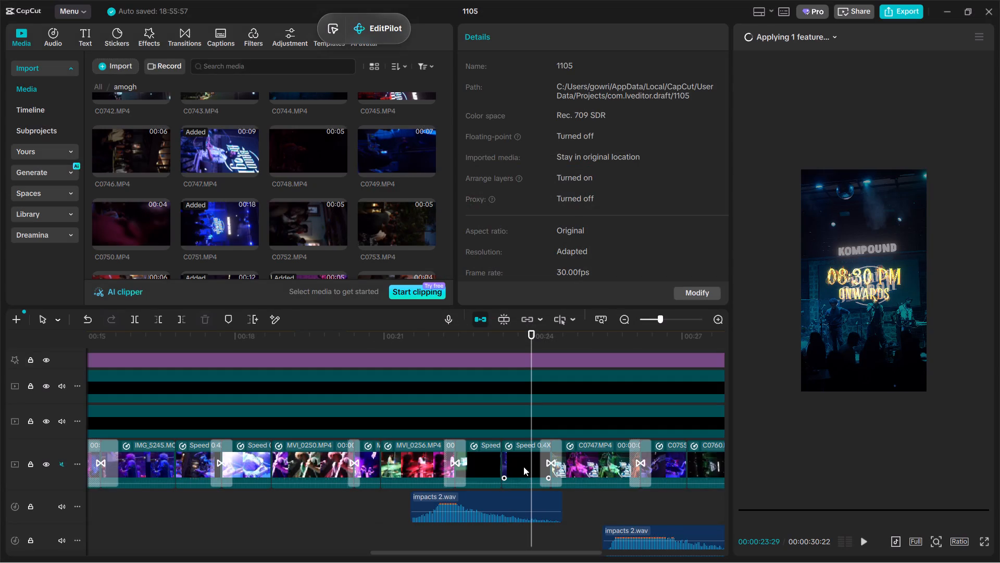
drag(938, 412, 966, 488)
drag(859, 424, 844, 380)
drag(952, 417, 975, 454)
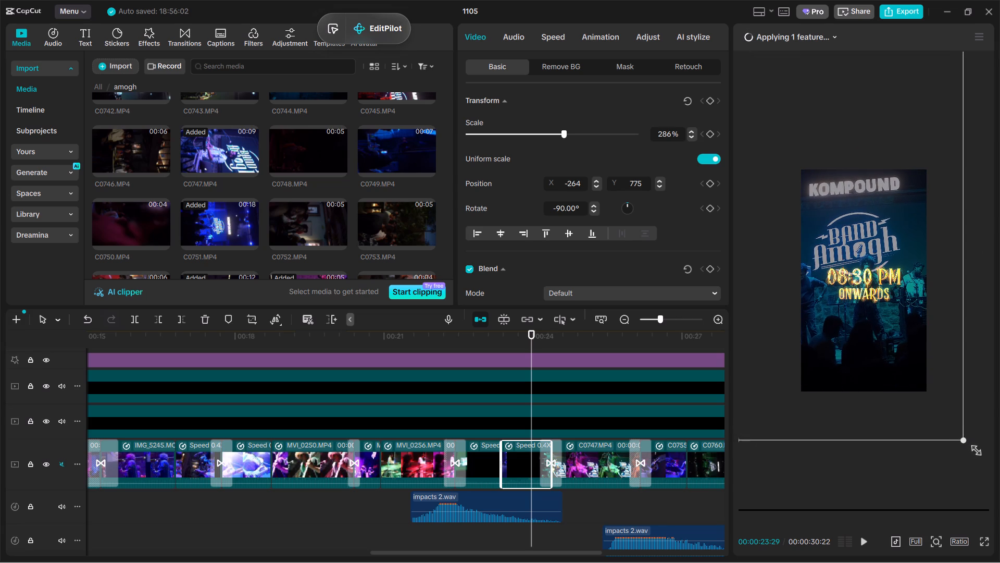
drag(975, 454, 977, 456)
drag(891, 405, 891, 394)
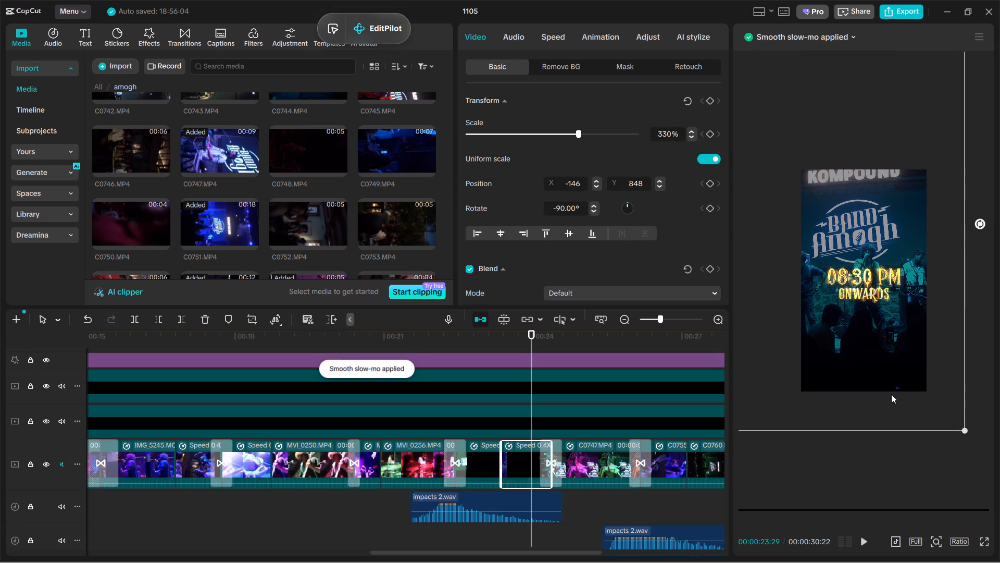
drag(891, 394, 893, 400)
Play the timeline from about 22 s to 26 s to review the replaced and reframed clips.
click(456, 542)
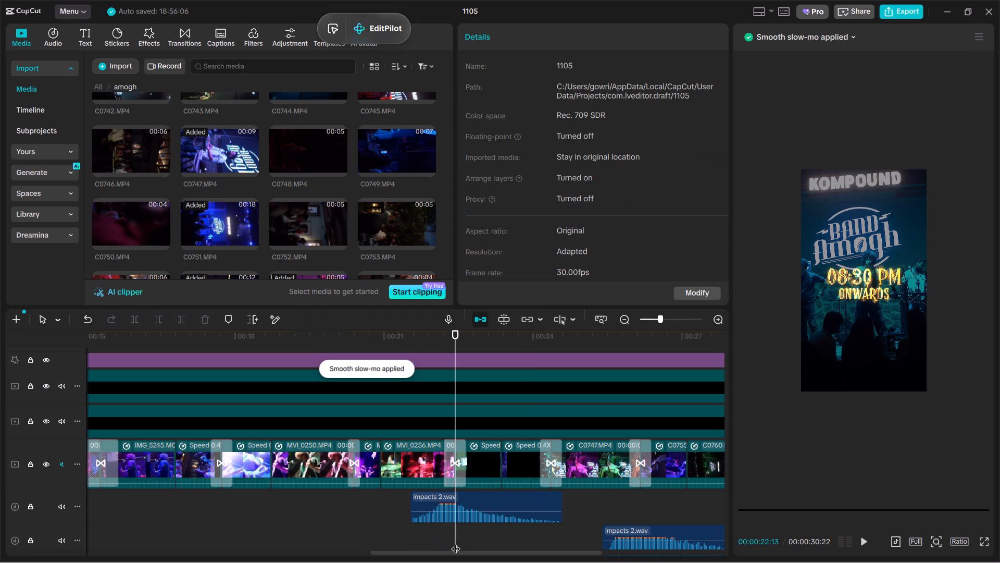
key(space)
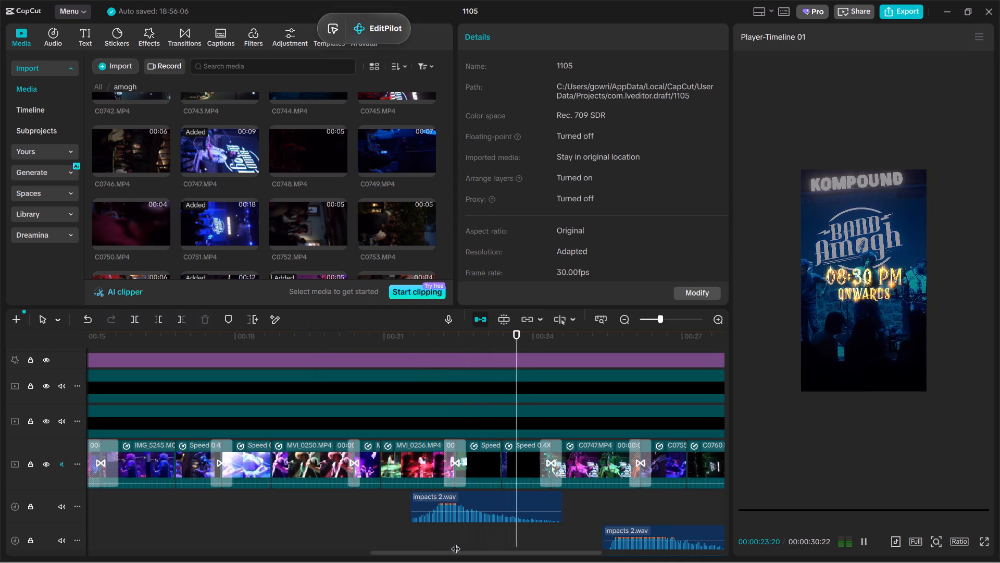
key(space)
key(space)
key(space)
key(space)
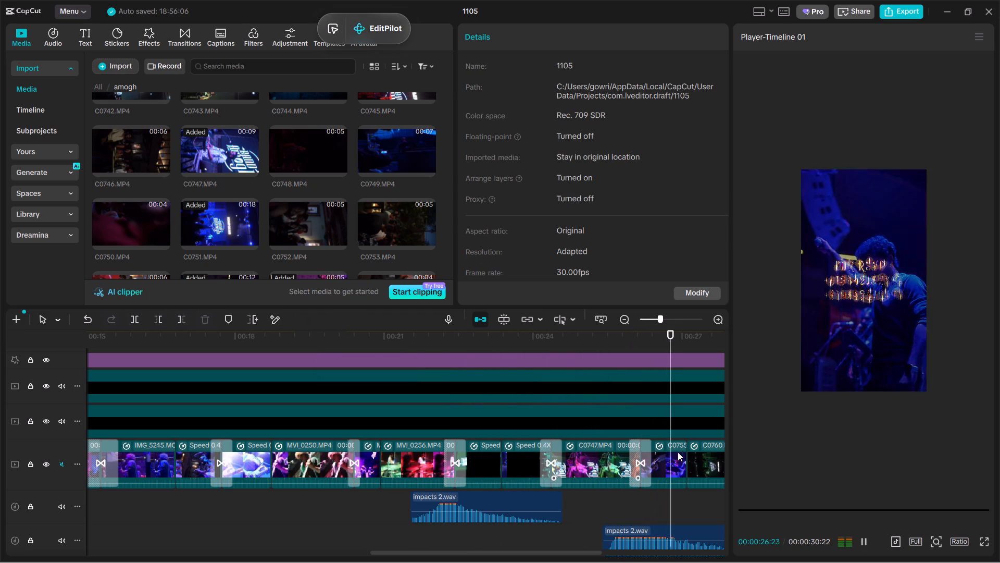
Scrub the timeline between about 22 s and 30 s to look for remaining weak shots, ending at the clip near 28 s.
click(674, 510)
drag(674, 510, 421, 533)
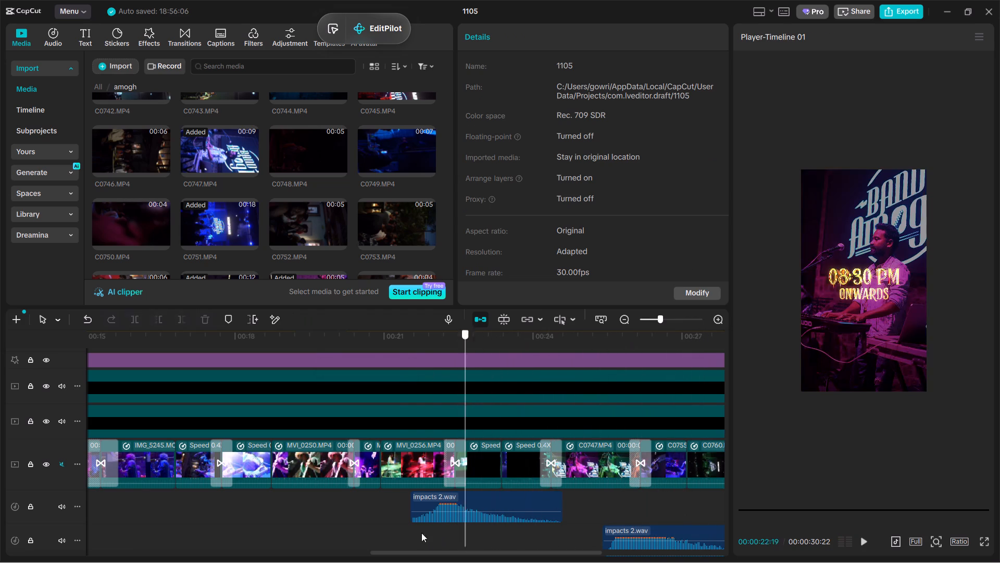
drag(421, 533, 496, 528)
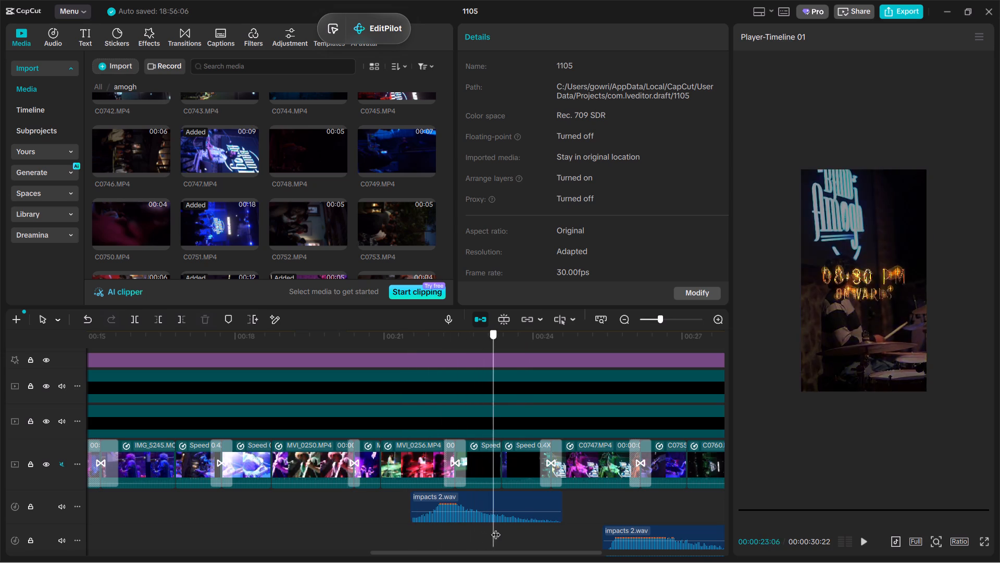
drag(496, 528, 468, 538)
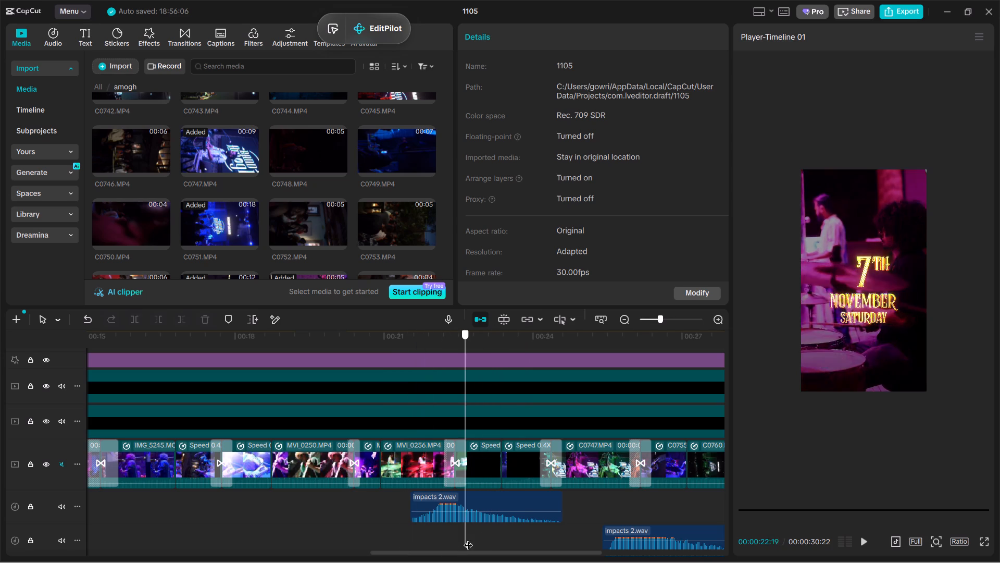
drag(468, 538, 515, 541)
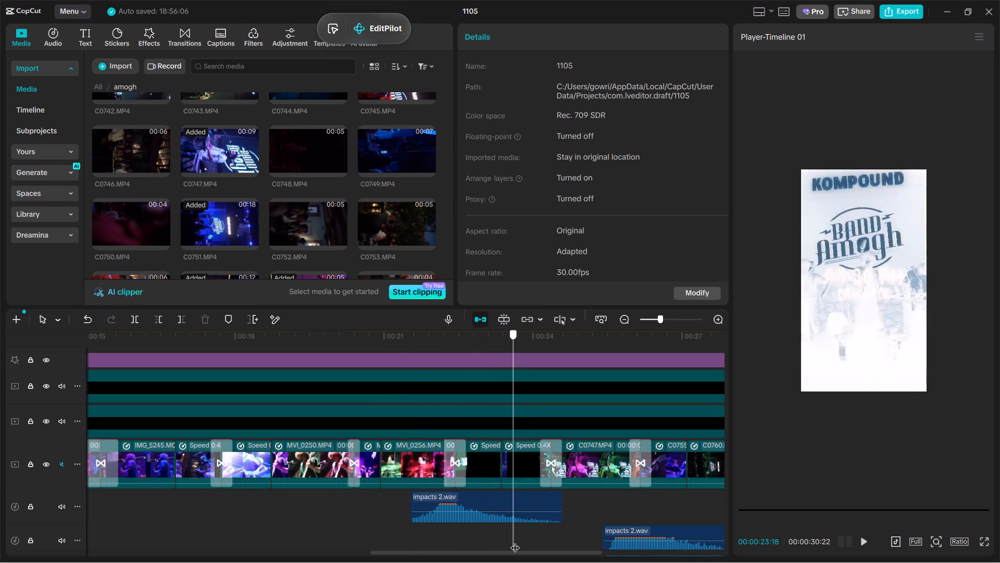
drag(515, 541, 606, 561)
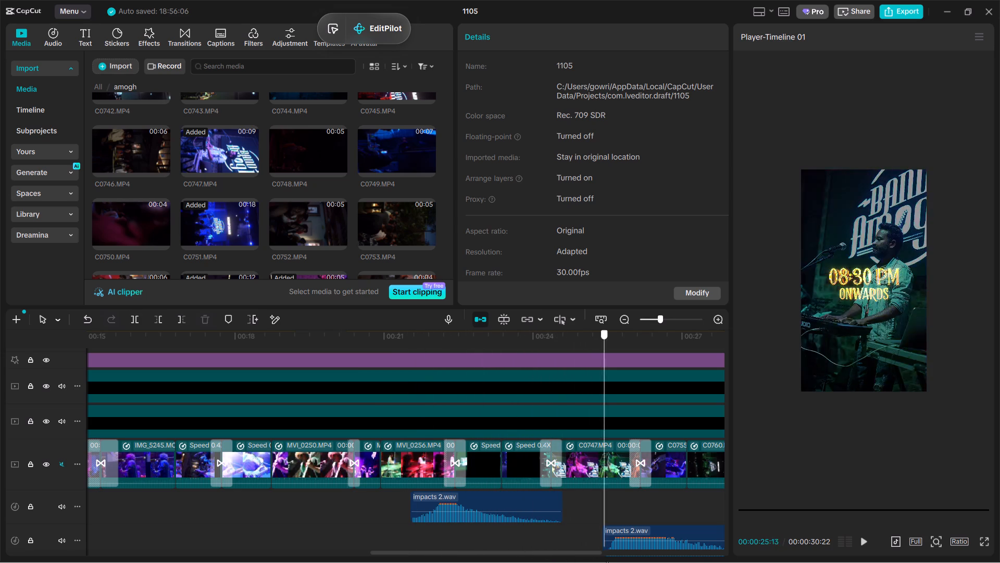
drag(606, 561, 748, 562)
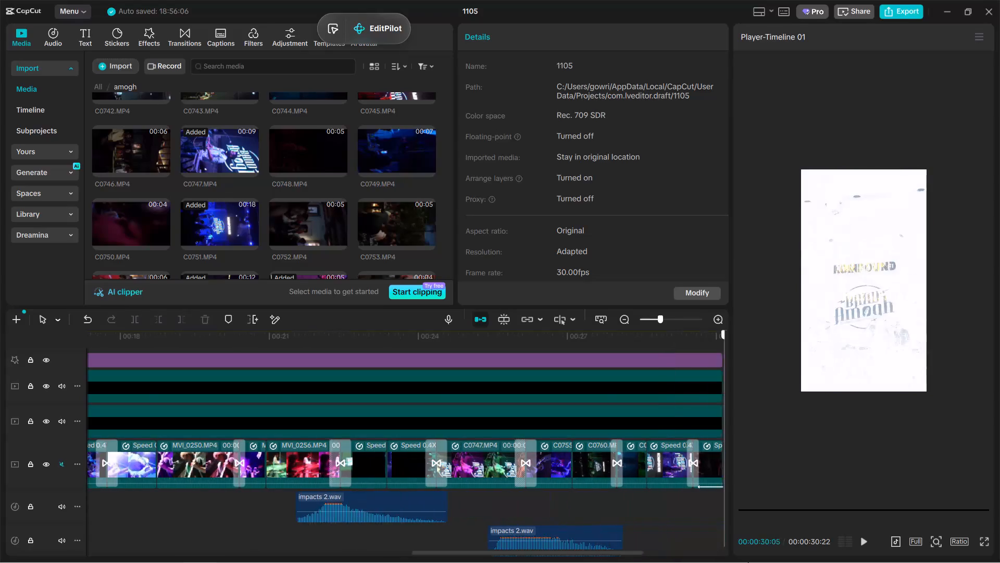
drag(748, 562, 478, 541)
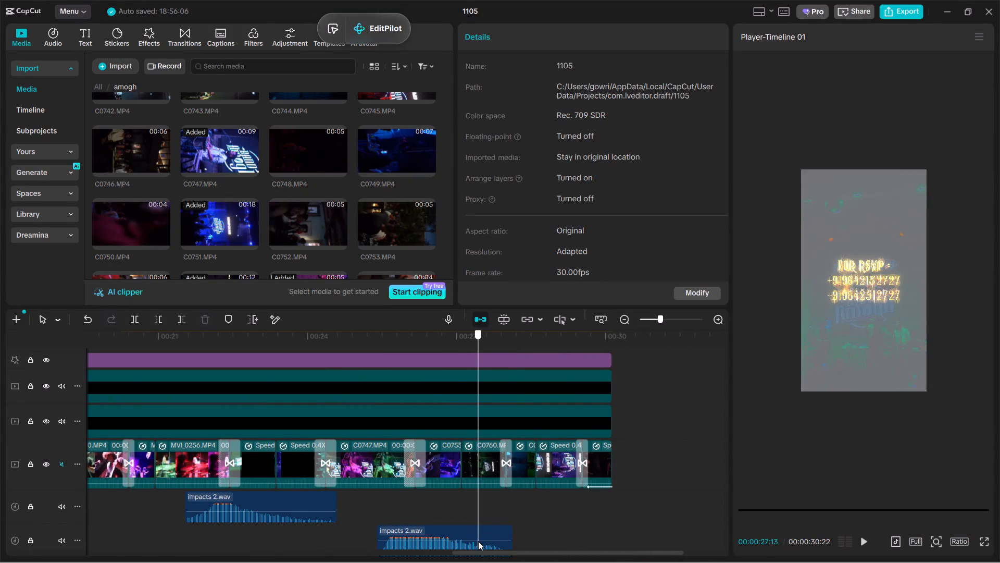
drag(478, 541, 514, 542)
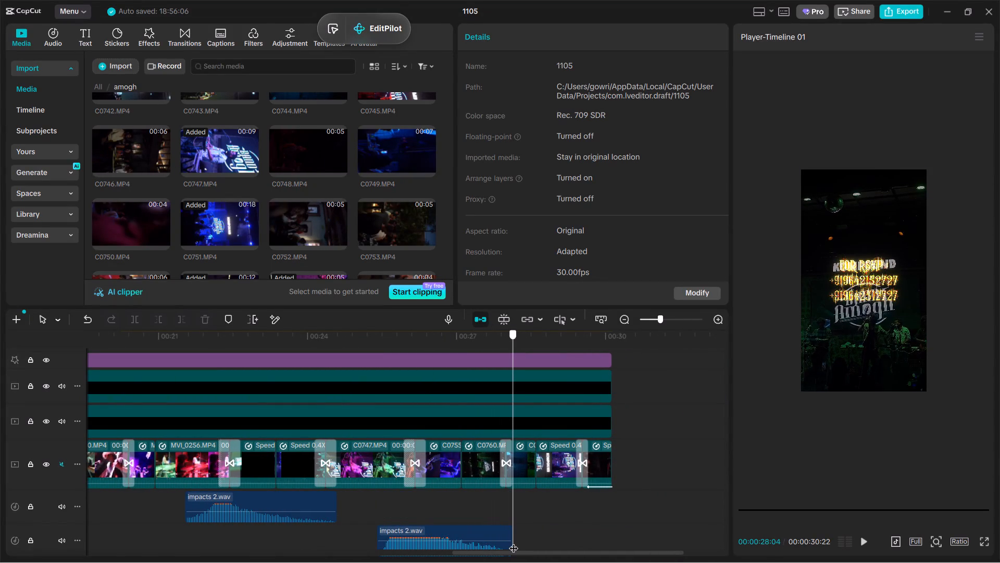
drag(514, 542, 522, 543)
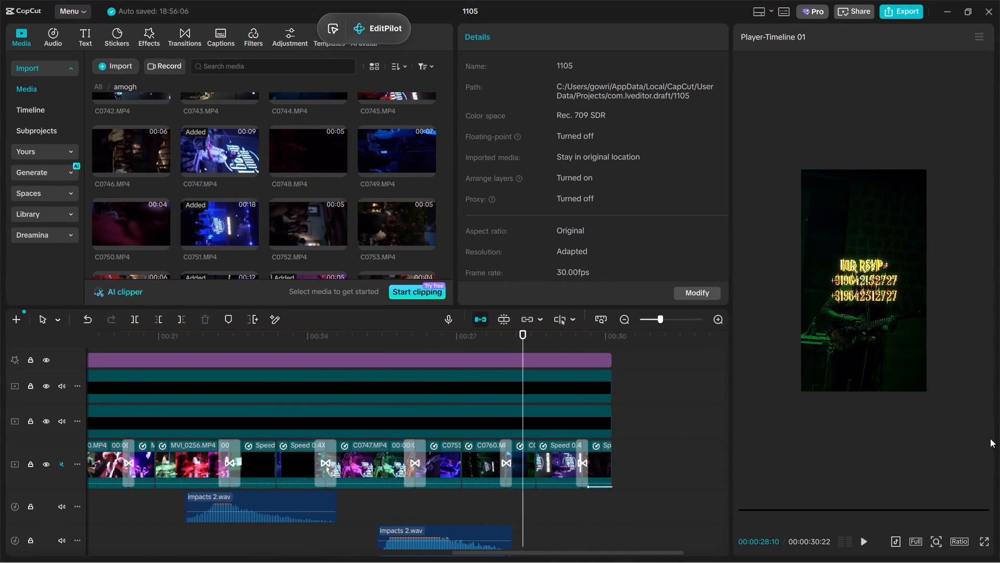
Preview replacement candidates in the amogh folder, including C0752.MP4, C0749.MP4, C0760.MP4, C0764.MP4 and C0762.MP4.
scroll(900, 330, down, 3)
click(309, 223)
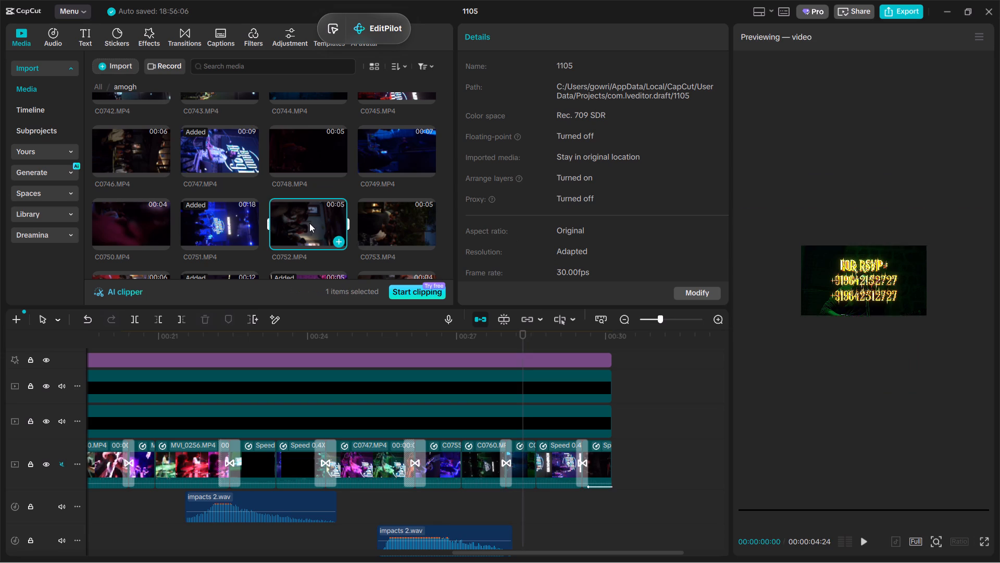
click(401, 219)
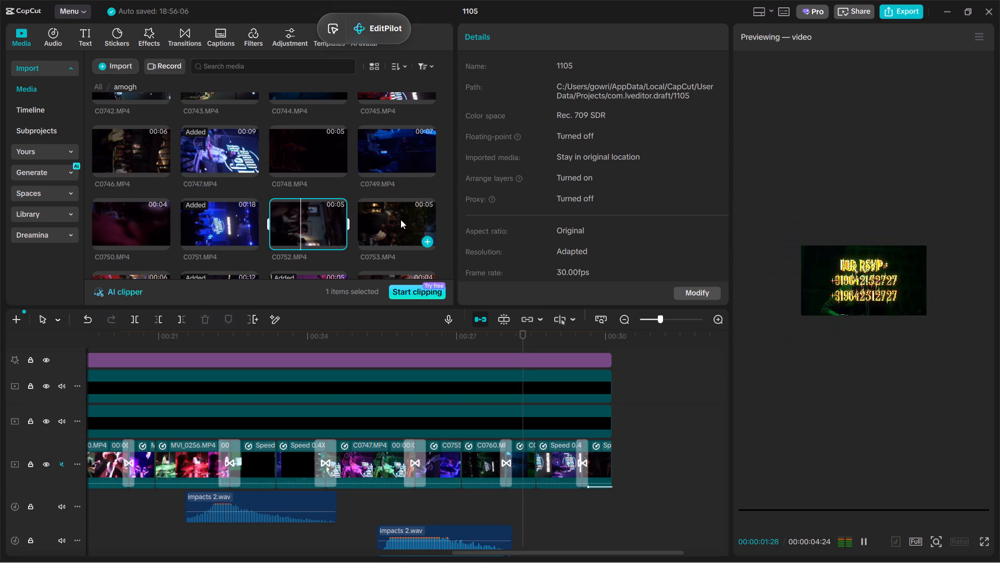
click(401, 162)
scroll(395, 203, down, 3)
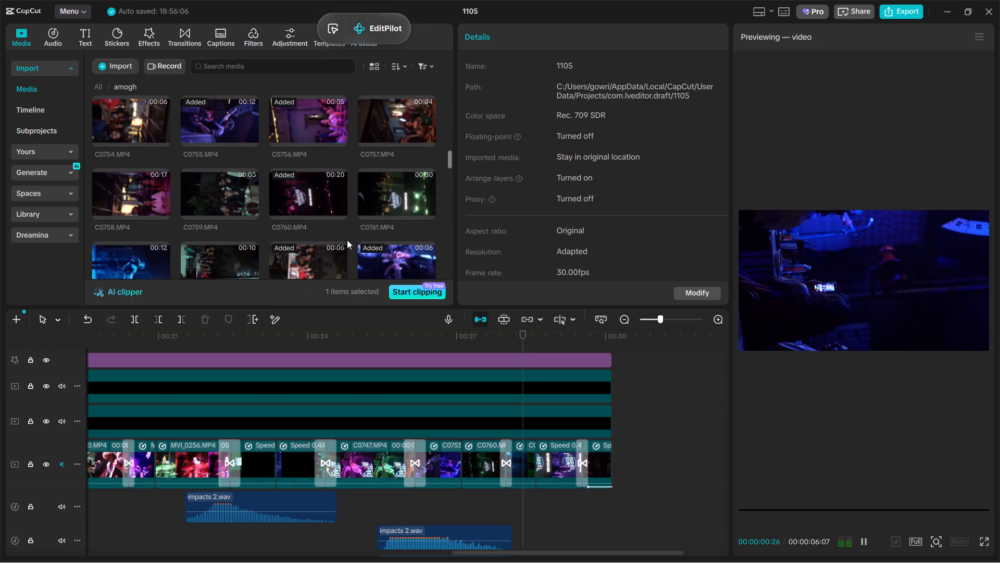
click(304, 201)
click(214, 198)
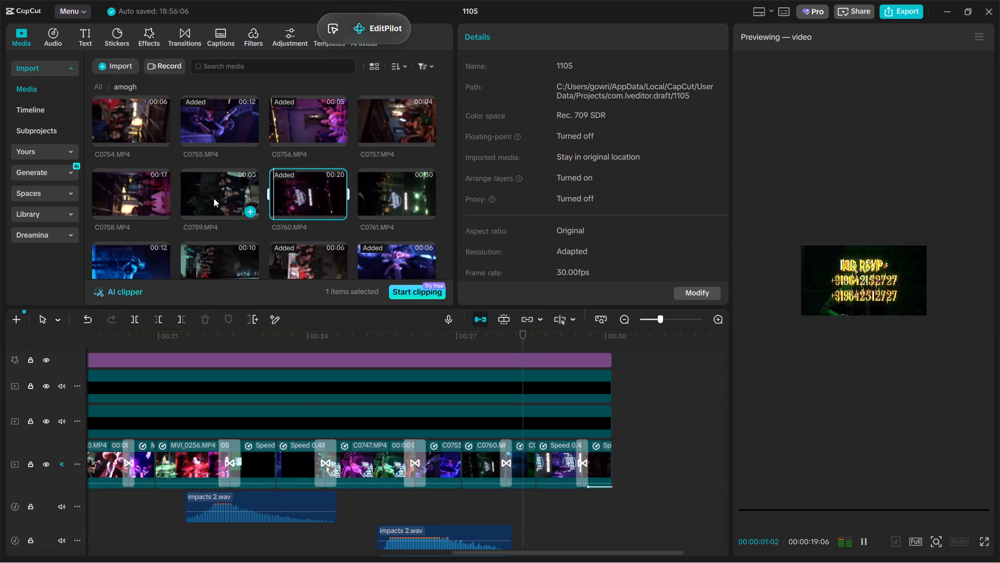
scroll(297, 211, down, 1)
scroll(297, 211, up, 1)
scroll(297, 211, down, 1)
click(297, 211)
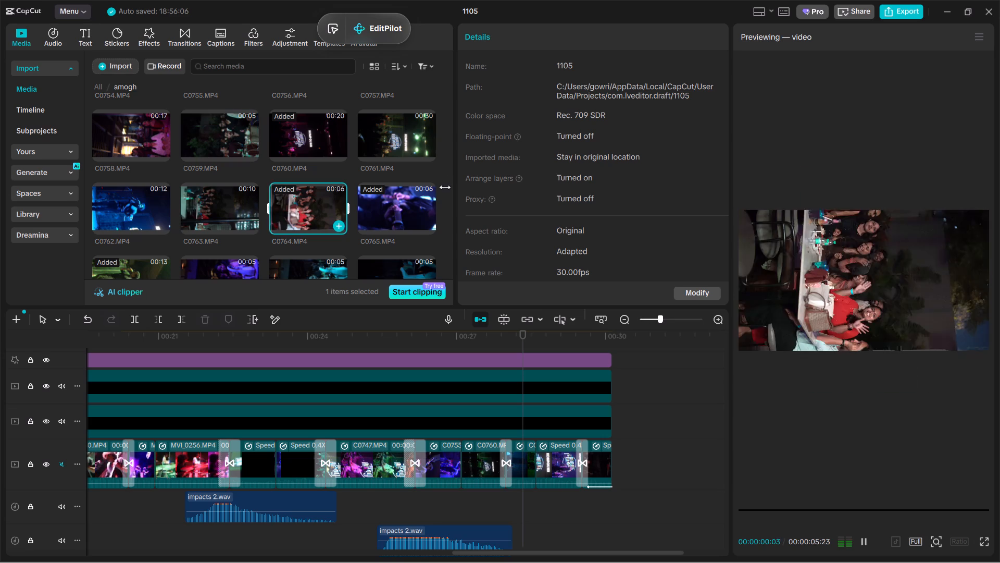
click(108, 219)
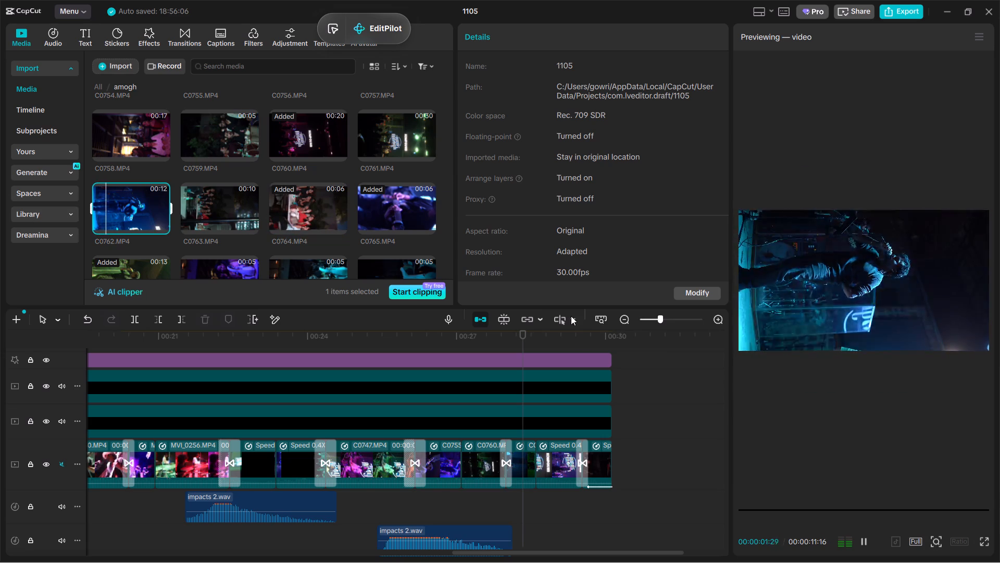
Preview more footage in the amogh folder for the clip near 29 s, including C0768.MP4, C0767.MP4, C0769.MP4, C0777.MP4, C0776.MP4 and C0779.MP4.
click(561, 504)
click(561, 504)
scroll(347, 195, down, 1)
scroll(347, 195, up, 1)
scroll(347, 195, down, 1)
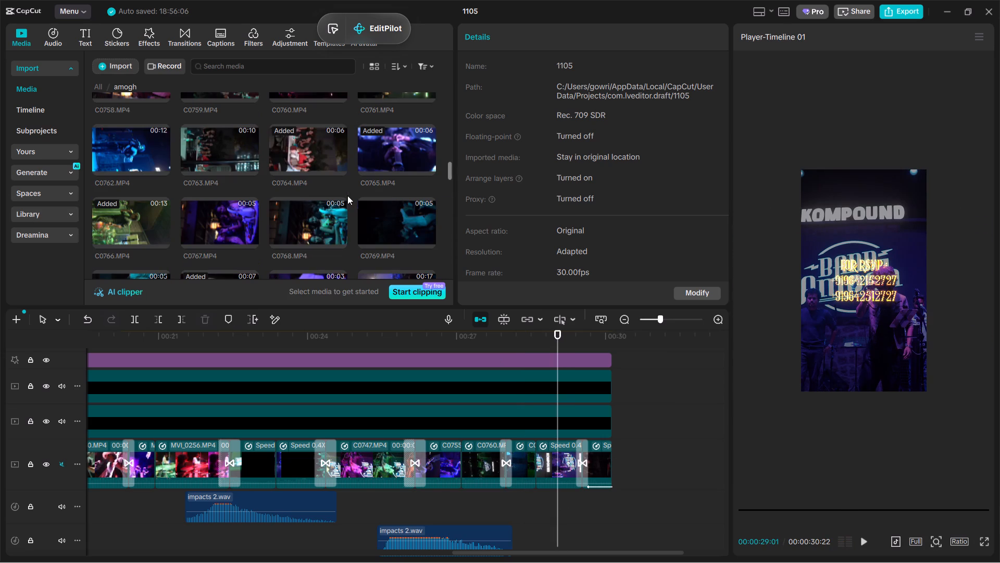
click(310, 238)
click(222, 222)
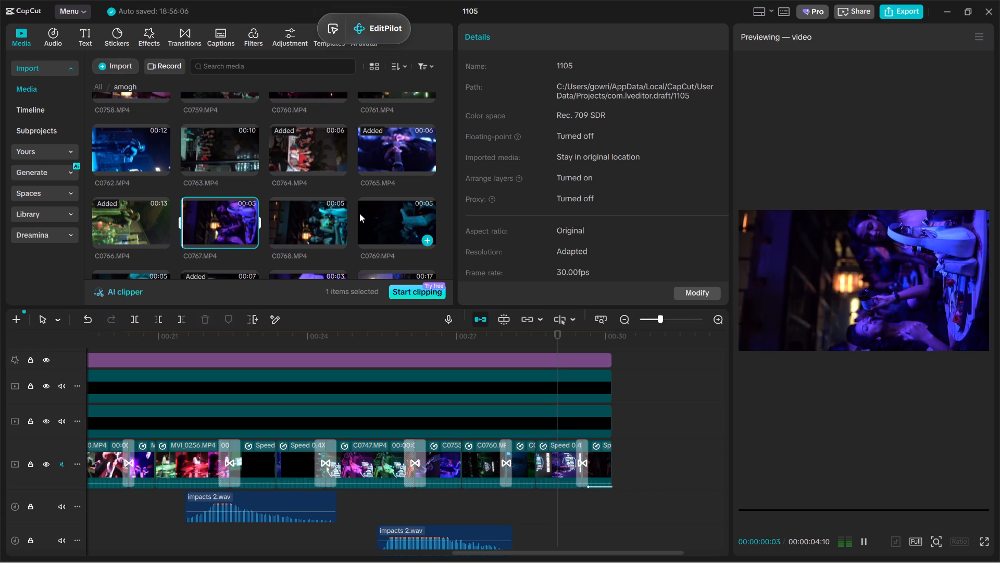
click(376, 215)
scroll(377, 215, down, 2)
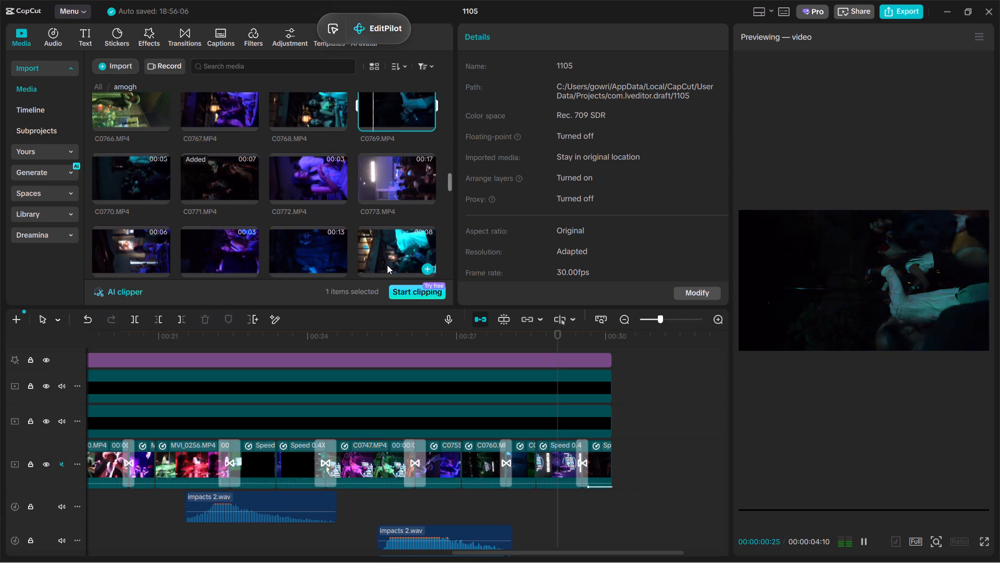
click(387, 265)
click(319, 247)
scroll(270, 249, down, 2)
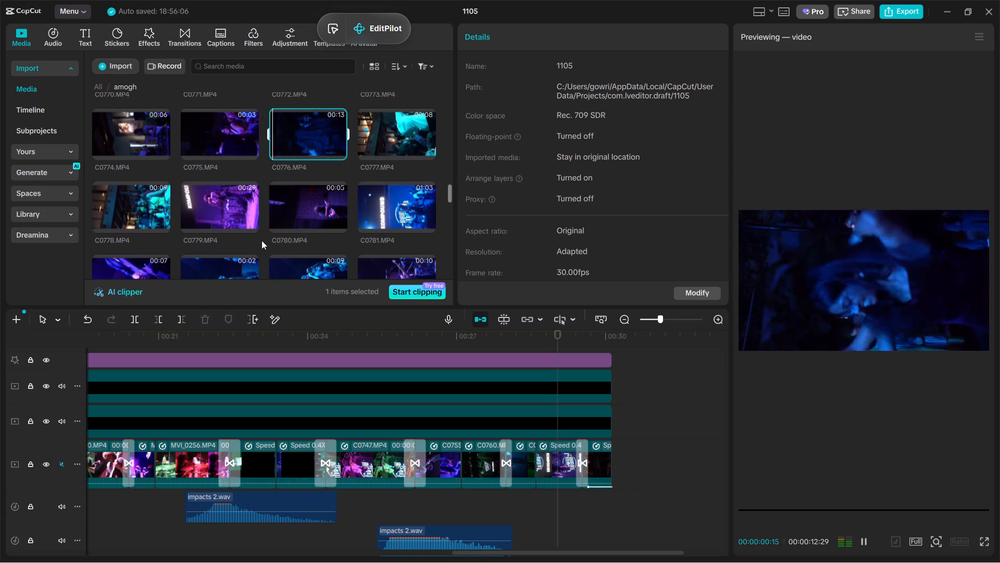
click(223, 218)
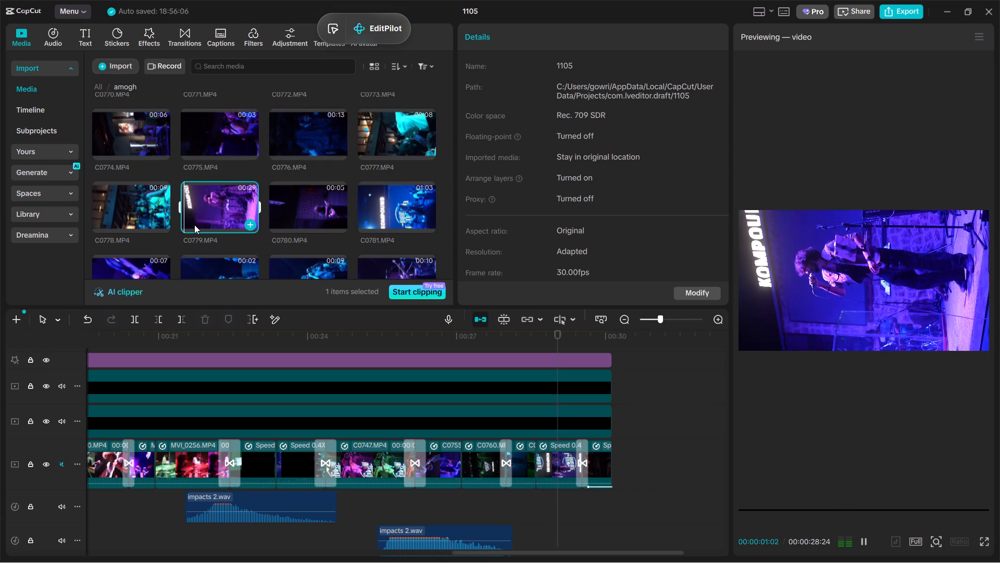
Replace the main-track clip near 29 s with a later portion of C0779.MP4, keeping the original video effect.
drag(196, 221, 557, 466)
drag(546, 358, 497, 369)
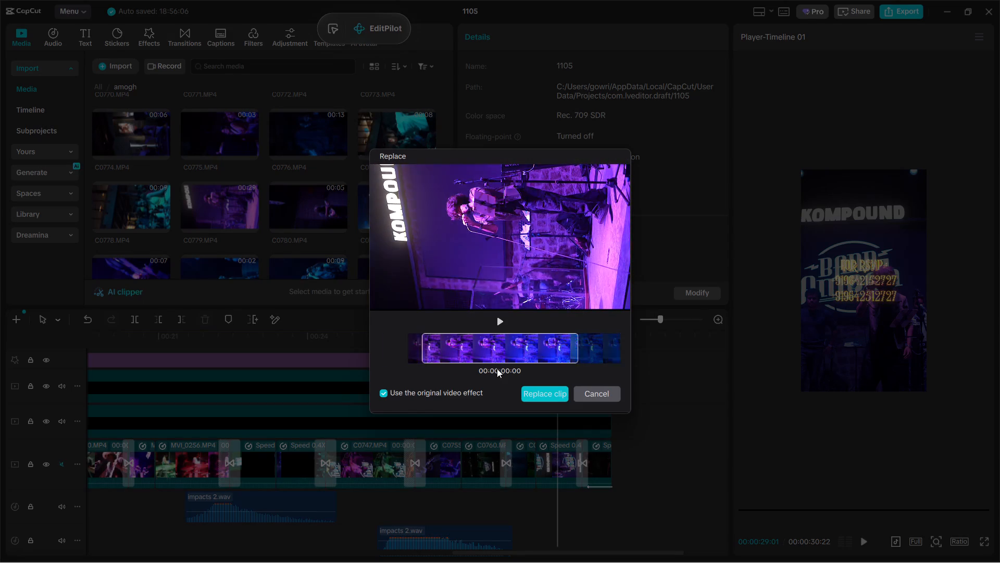
drag(497, 369, 378, 376)
click(552, 397)
click(470, 328)
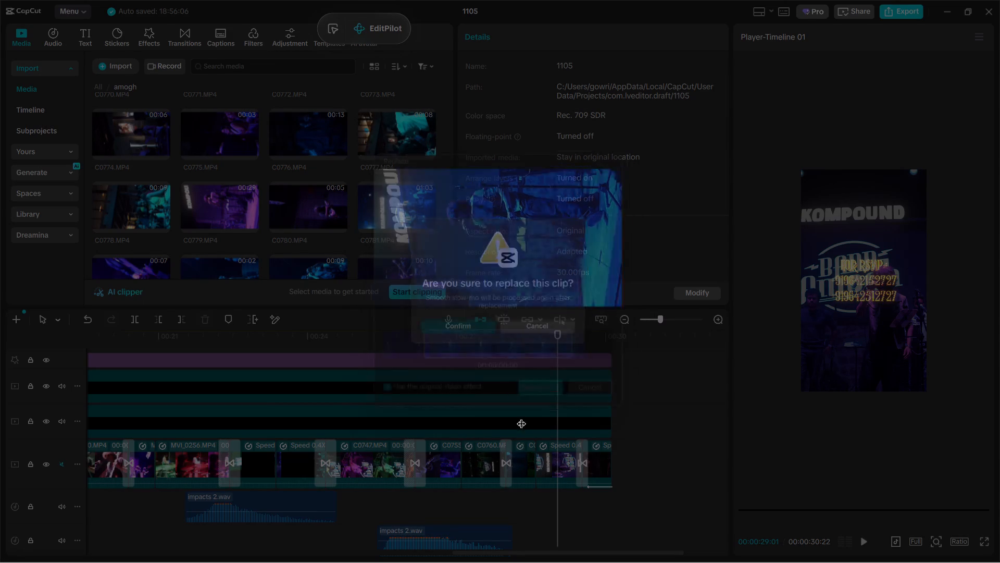
Rotate the new C0779.MP4 clip to 90° so the singer stands upright in the frame.
click(547, 471)
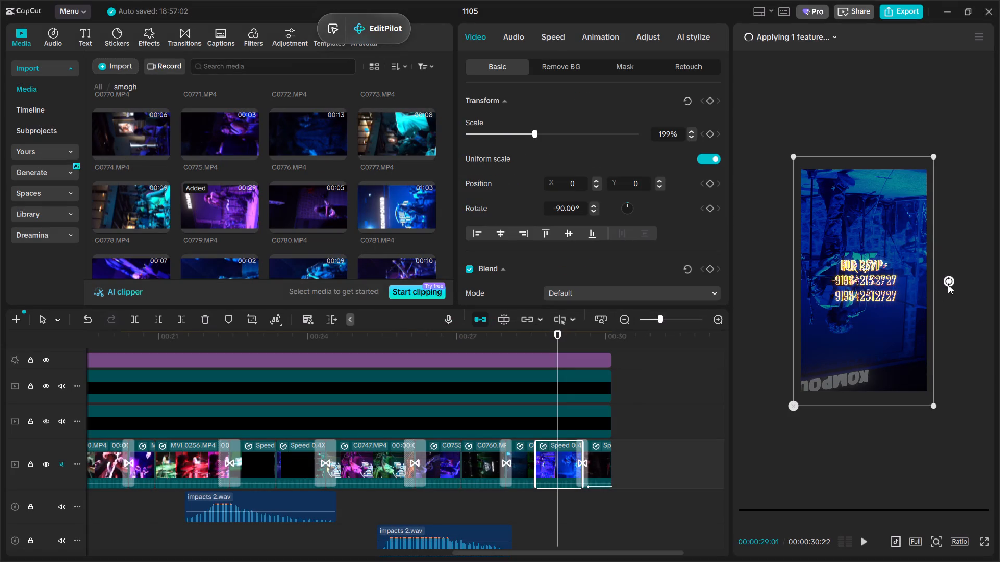
drag(948, 284, 719, 308)
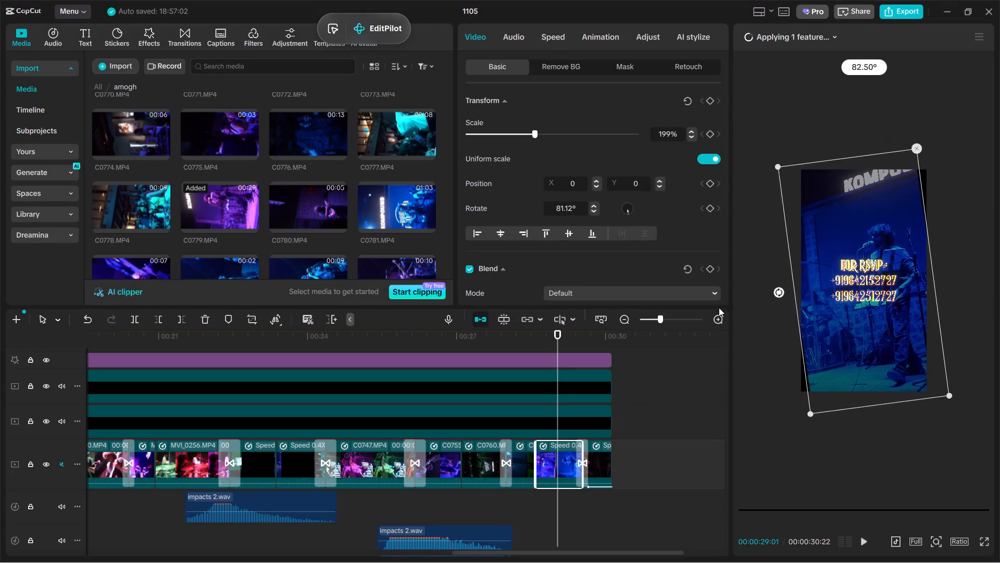
drag(719, 308, 723, 292)
click(516, 507)
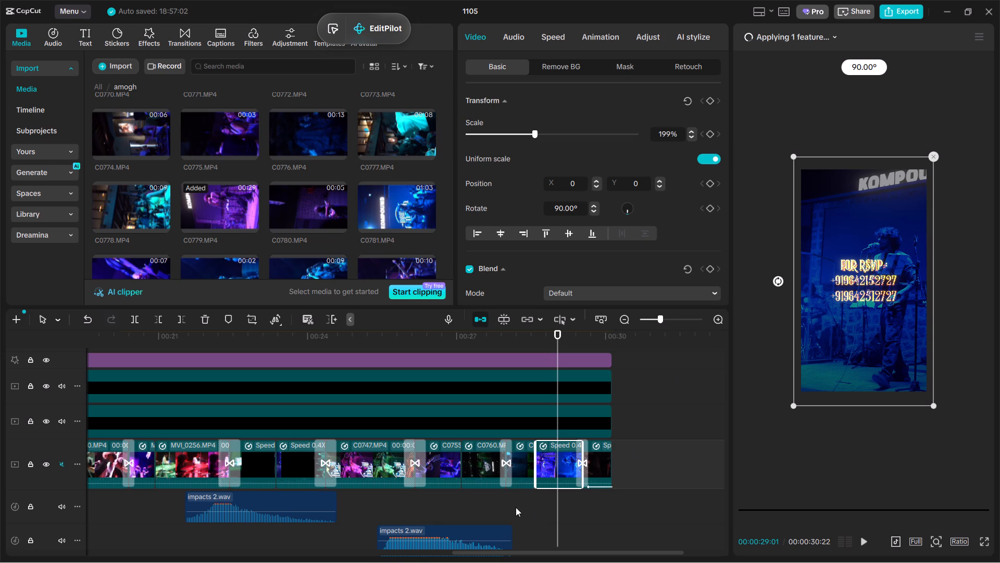
Play and scrub the timeline between about 27 s and 30 s to check the new clip and its neighbouring shots.
key(space)
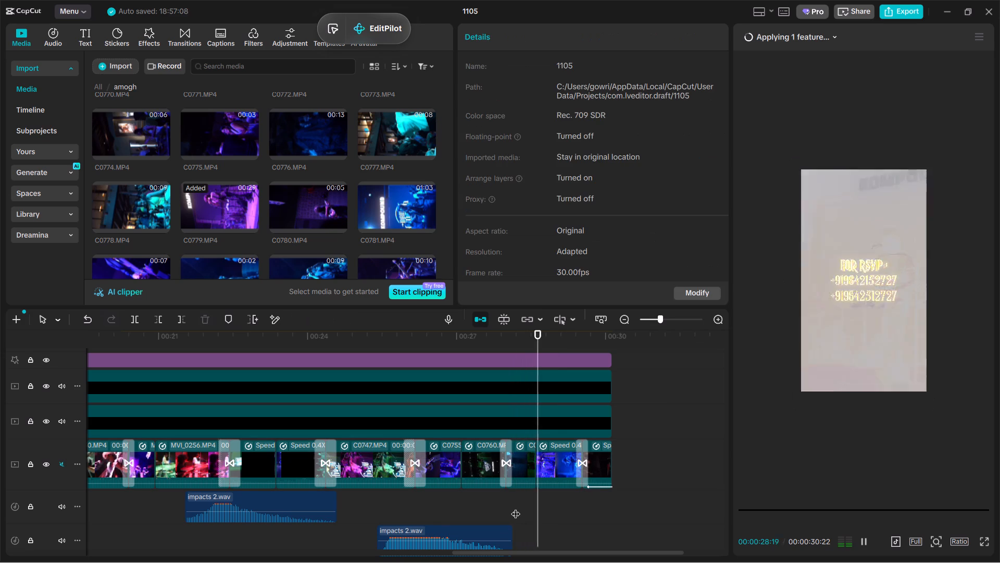
key(space)
key(space)
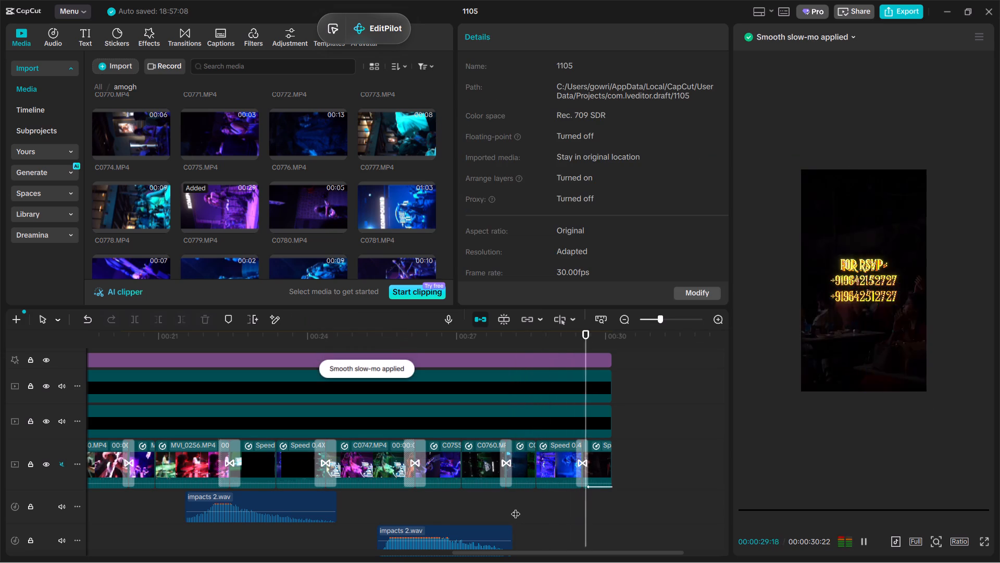
click(515, 507)
drag(513, 506, 492, 511)
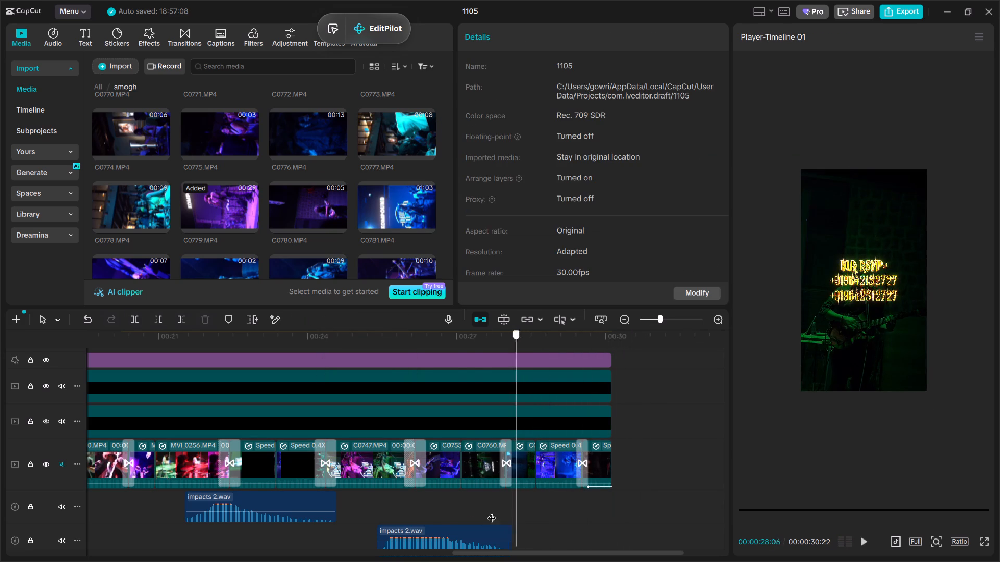
drag(492, 511, 497, 506)
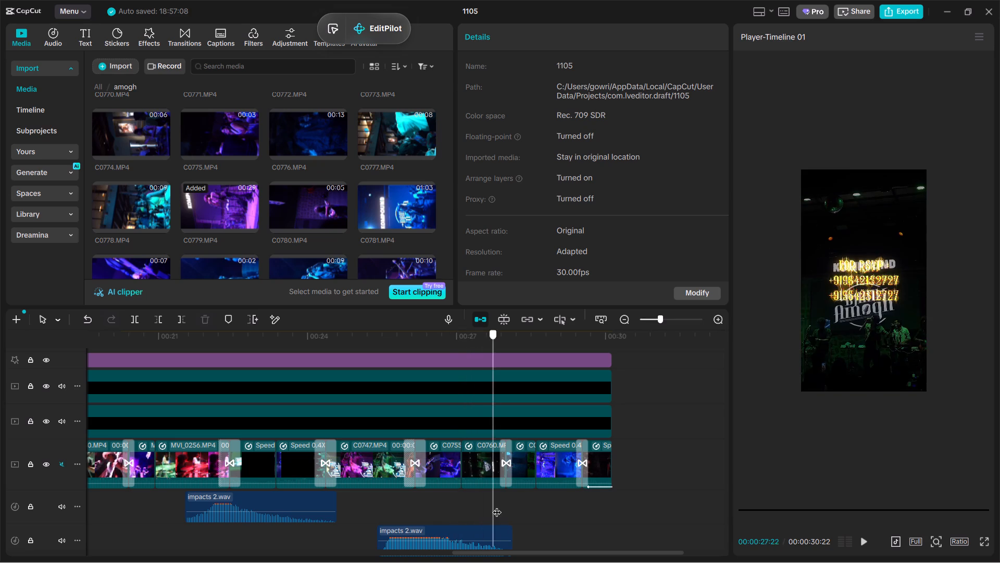
drag(497, 506, 519, 511)
Replace the short dark clip near 28 s with C0723.MP4, keeping the original video effect.
scroll(258, 222, up, 4)
scroll(258, 222, down, 1)
scroll(258, 222, up, 1)
scroll(258, 222, down, 1)
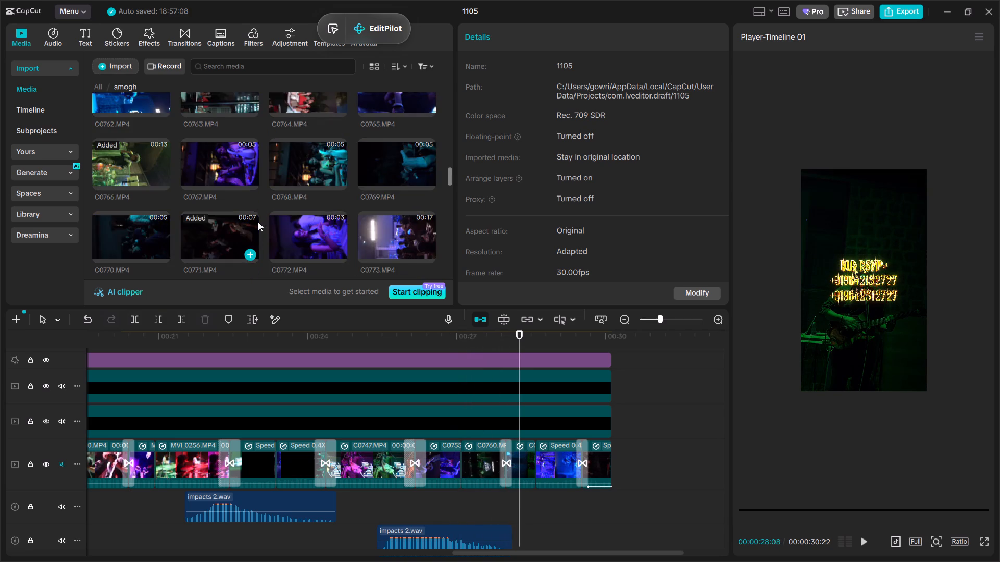
scroll(258, 222, up, 20)
drag(229, 122, 467, 275)
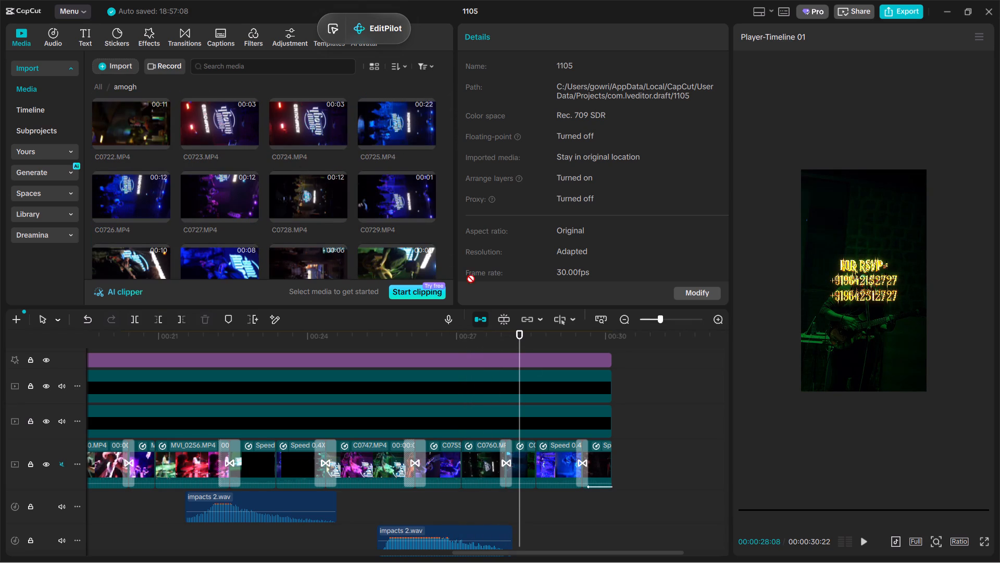
drag(467, 275, 530, 470)
drag(542, 341, 517, 341)
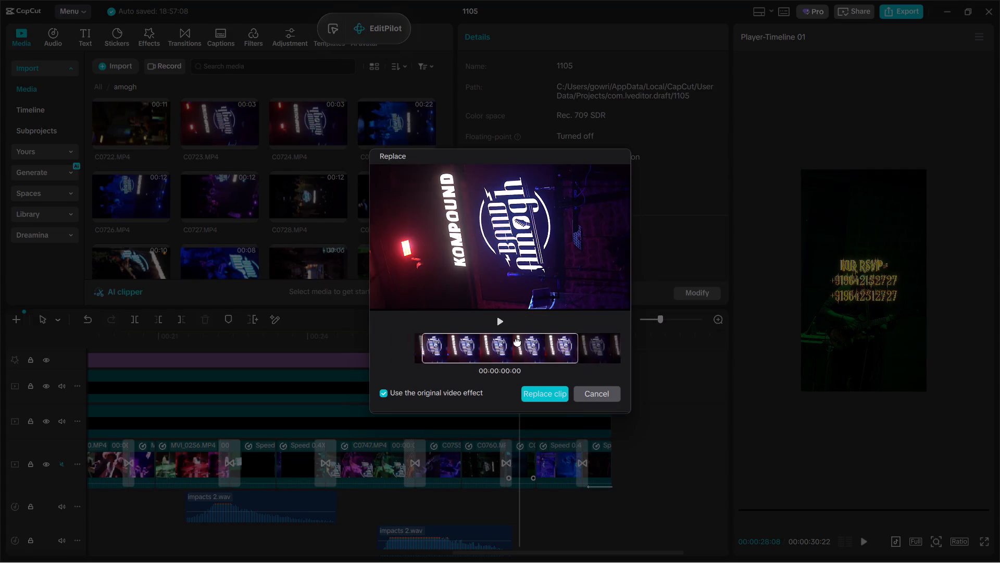
drag(517, 341, 511, 342)
click(548, 398)
click(465, 332)
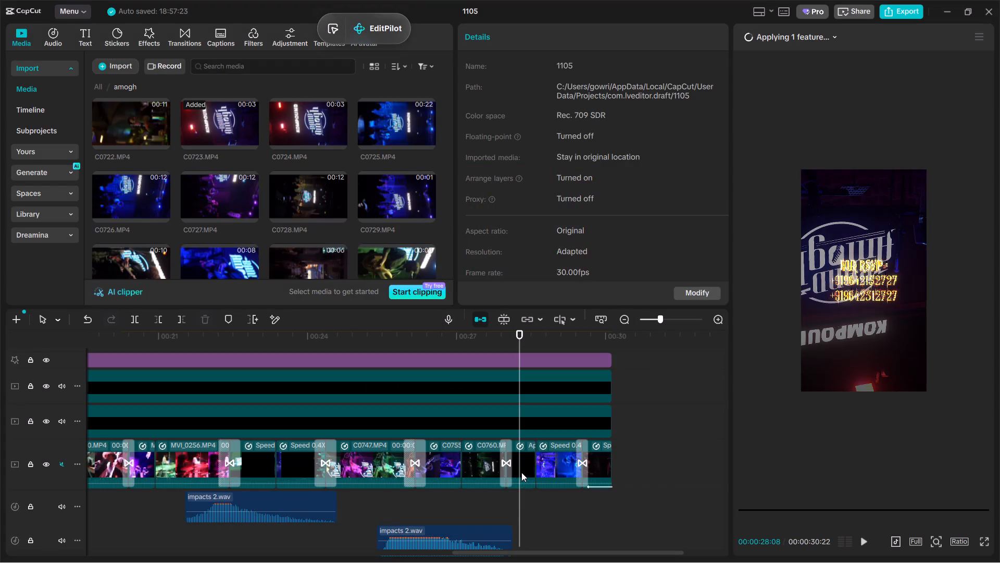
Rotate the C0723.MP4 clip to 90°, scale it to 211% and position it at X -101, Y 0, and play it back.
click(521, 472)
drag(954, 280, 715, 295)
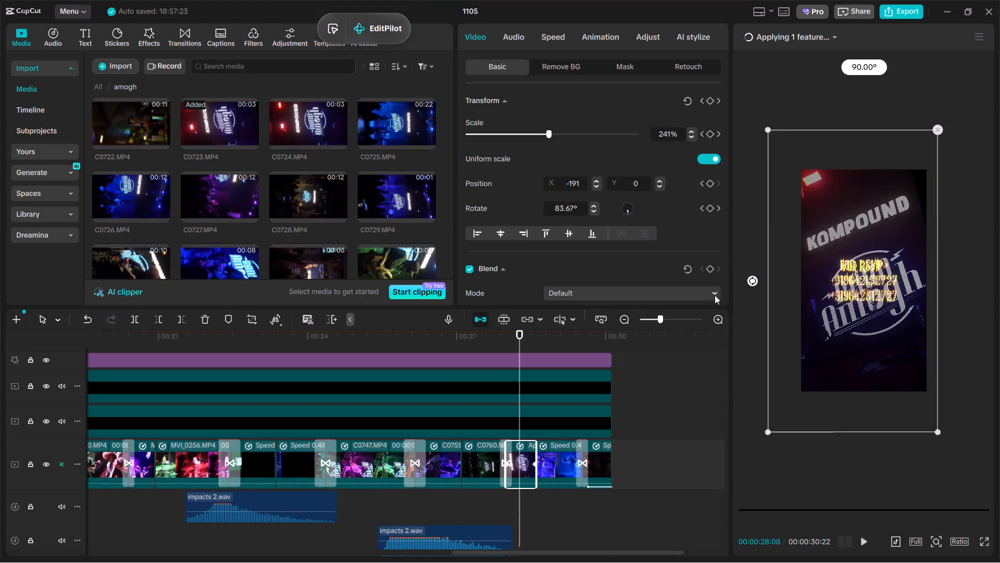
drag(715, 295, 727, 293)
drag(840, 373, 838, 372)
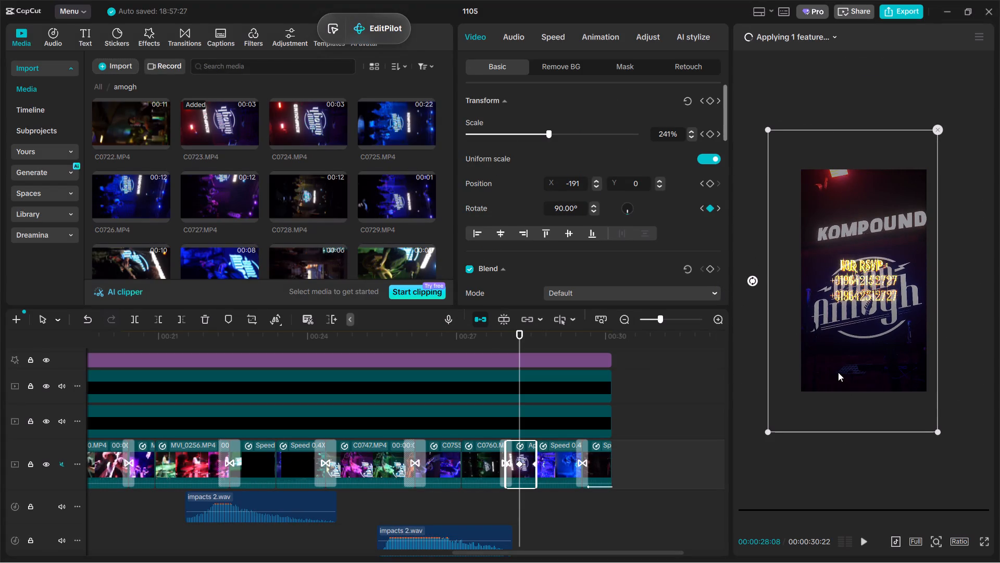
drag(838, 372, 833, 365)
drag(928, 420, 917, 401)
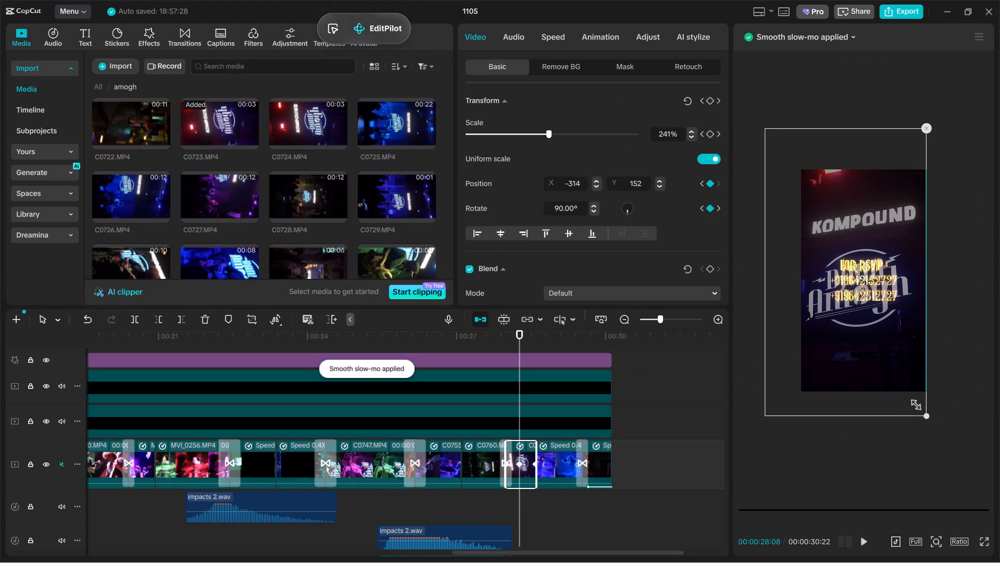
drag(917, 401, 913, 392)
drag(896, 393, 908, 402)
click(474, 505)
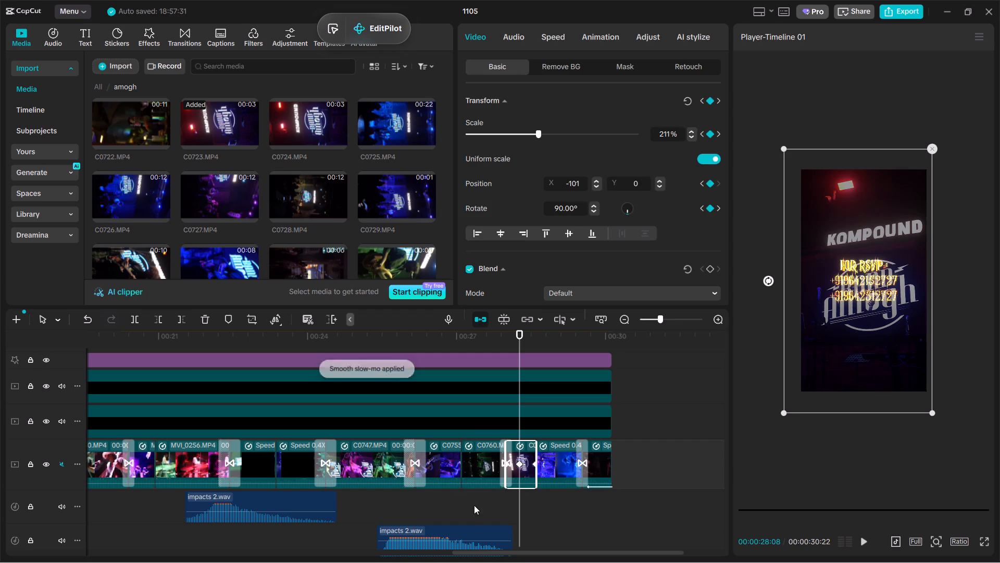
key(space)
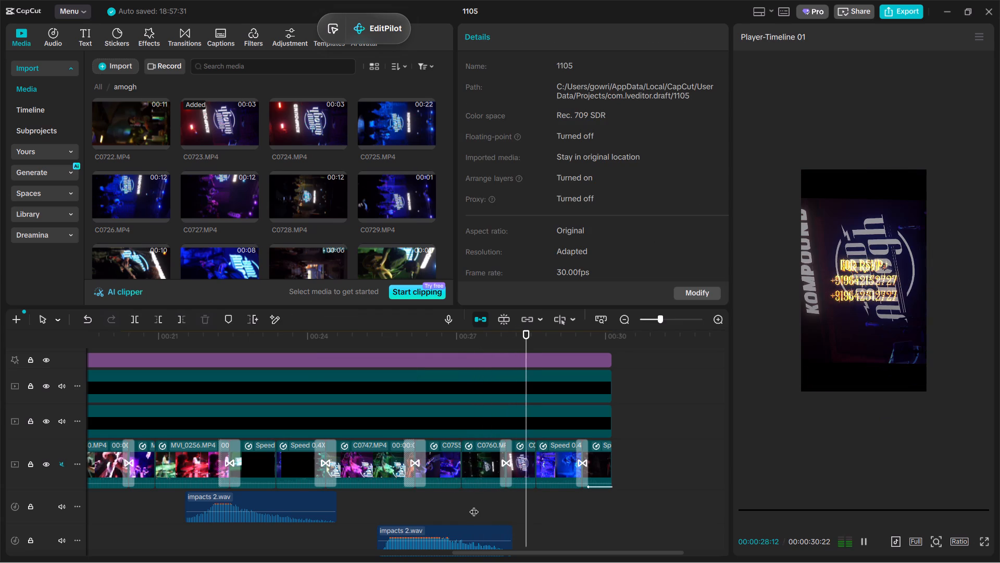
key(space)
Delete the keyframes in the middle and at the end of the C0723.MP4 clip.
click(529, 472)
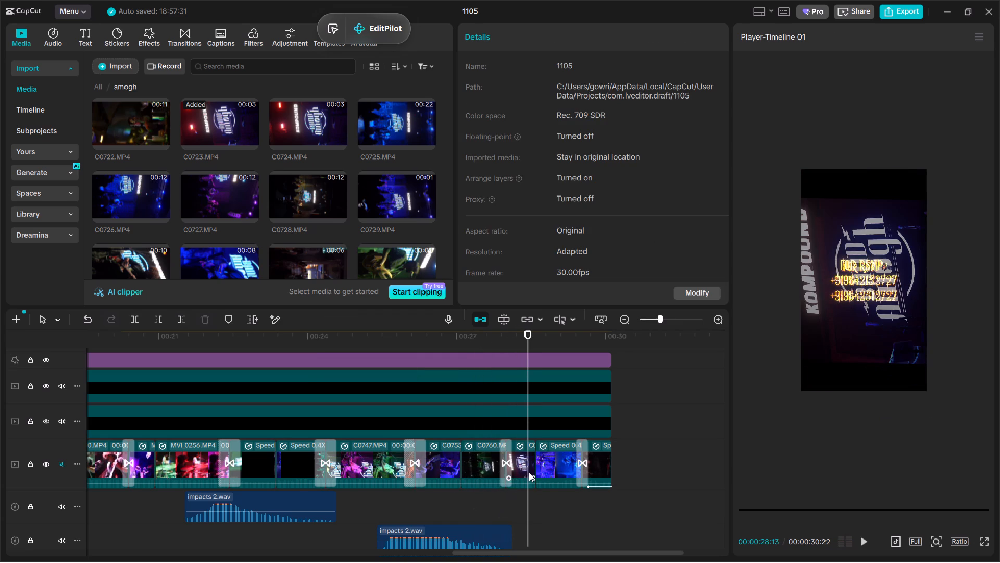
click(518, 466)
key(BackSpace)
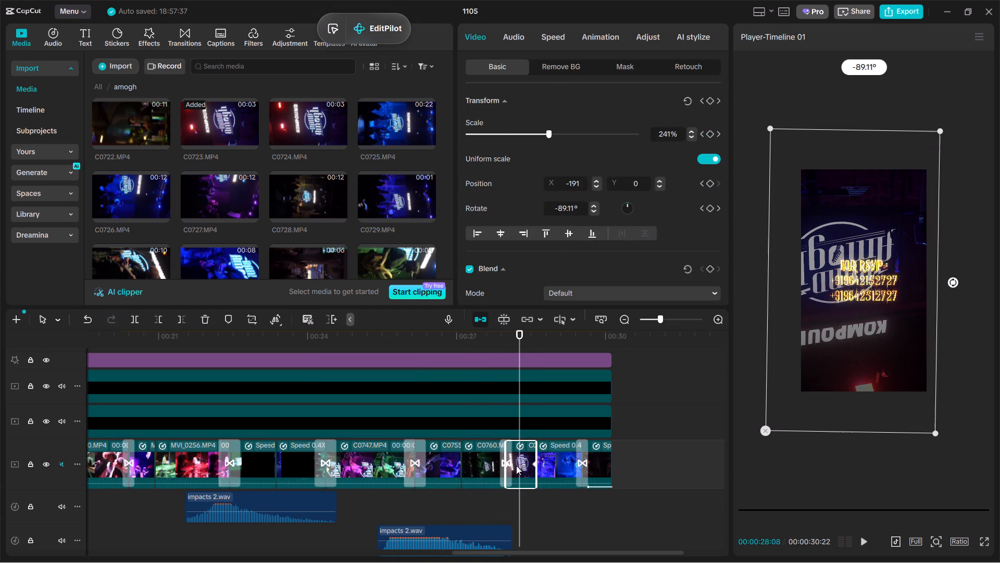
click(505, 472)
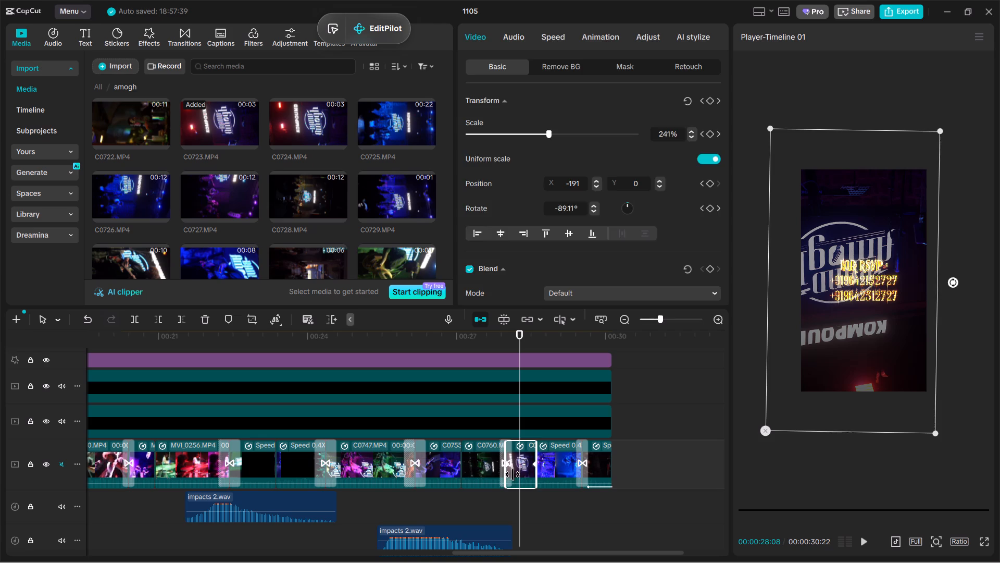
click(512, 474)
click(525, 474)
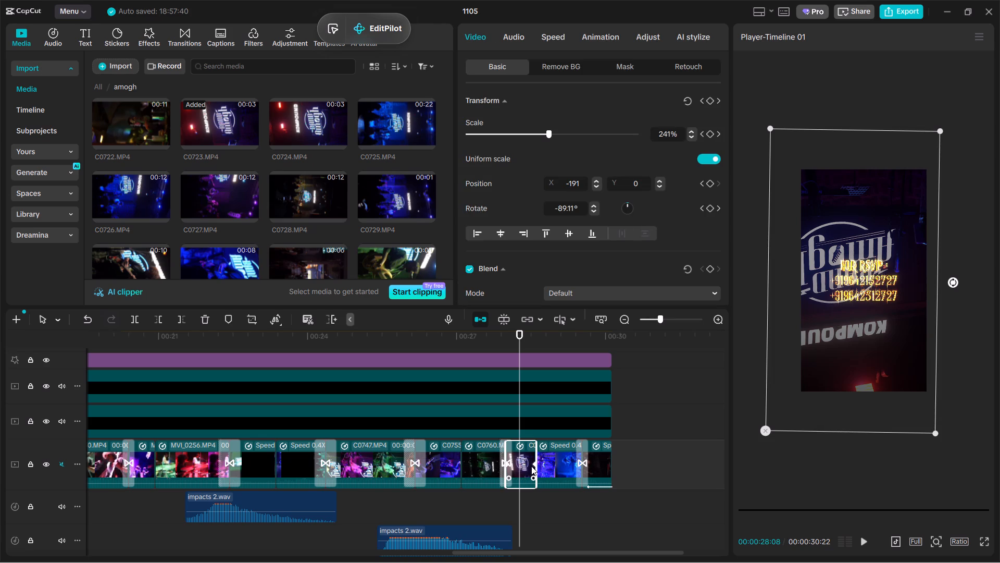
click(531, 466)
key(BackSpace)
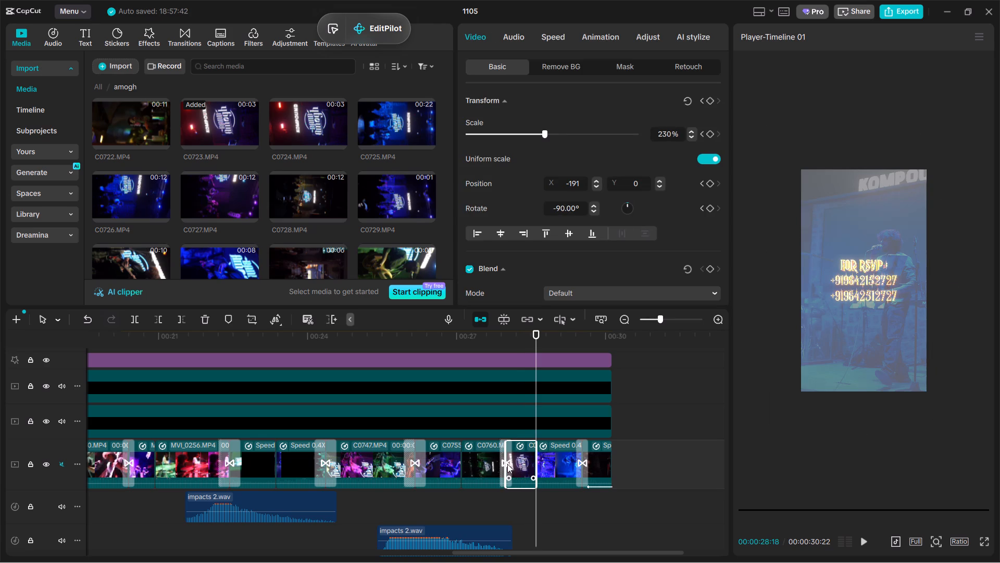
Shorten the Slow Fade transition before the C0723.MP4 clip and delete the keyframe at the clip's start.
click(507, 464)
click(526, 471)
click(509, 464)
drag(511, 471, 511, 472)
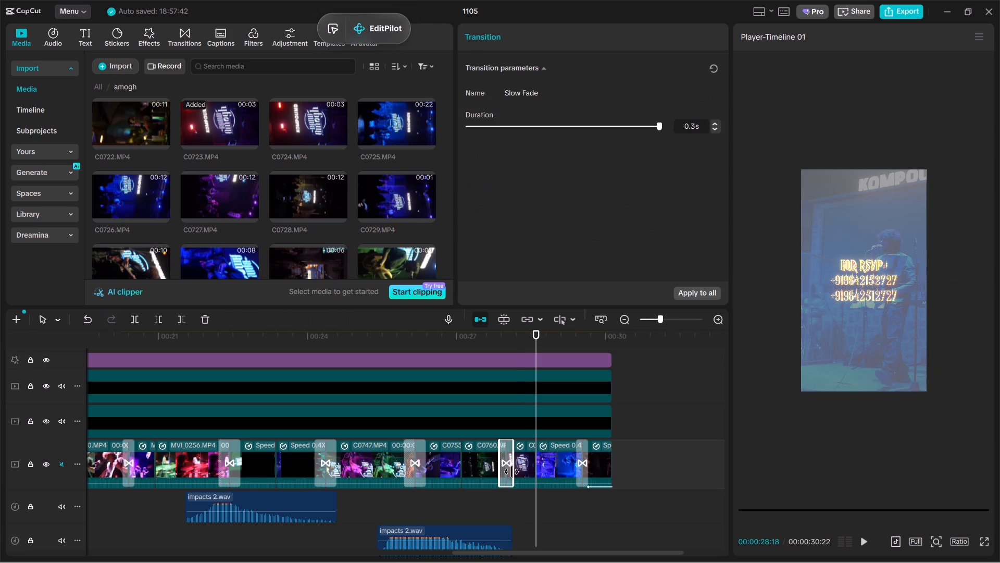
drag(511, 472, 505, 474)
click(516, 473)
drag(510, 464, 515, 469)
click(515, 466)
key(BackSpace)
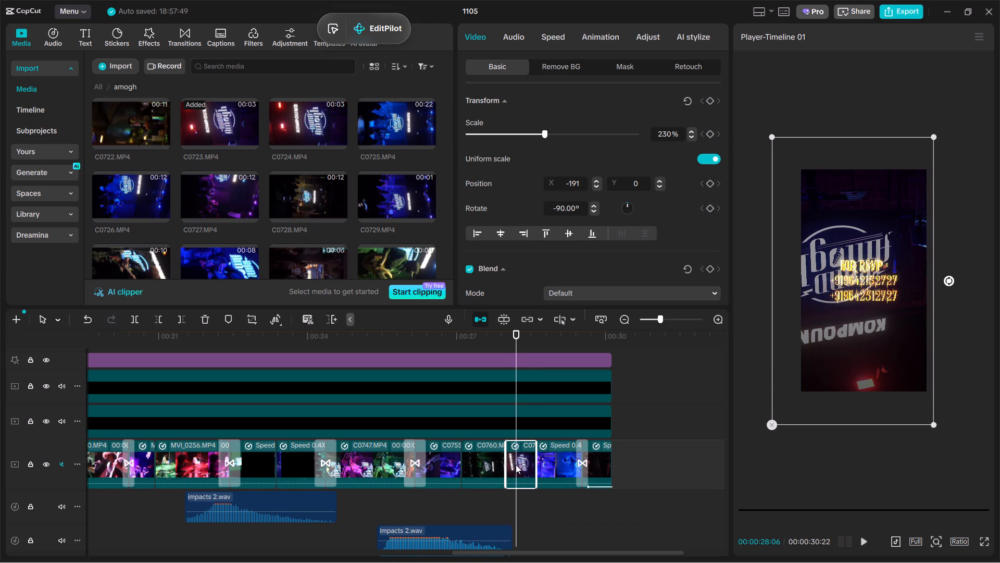
Rotate the C0723.MP4 clip to 90° and reposition it to about X -213, Y 208.
drag(949, 277, 778, 268)
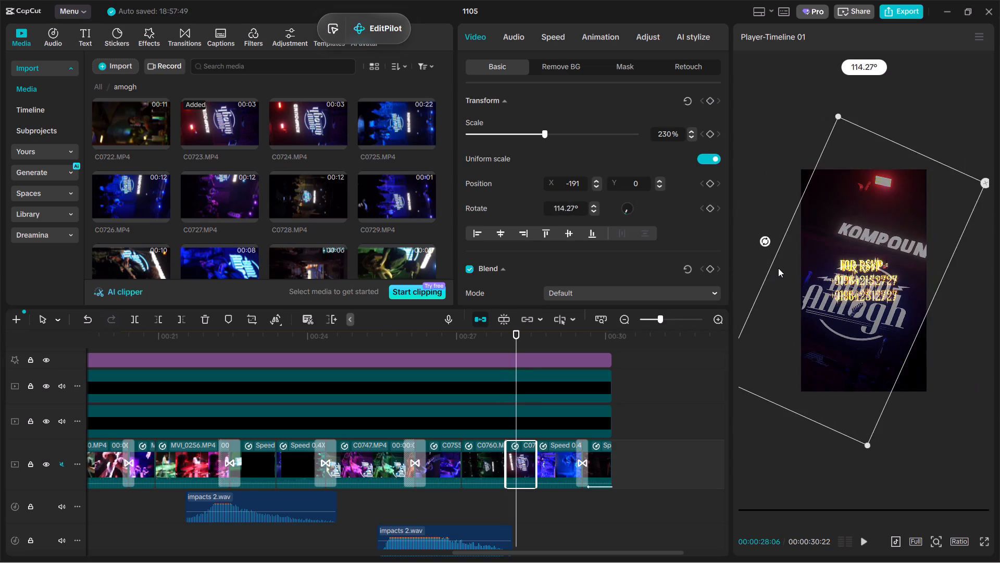
drag(778, 268, 794, 292)
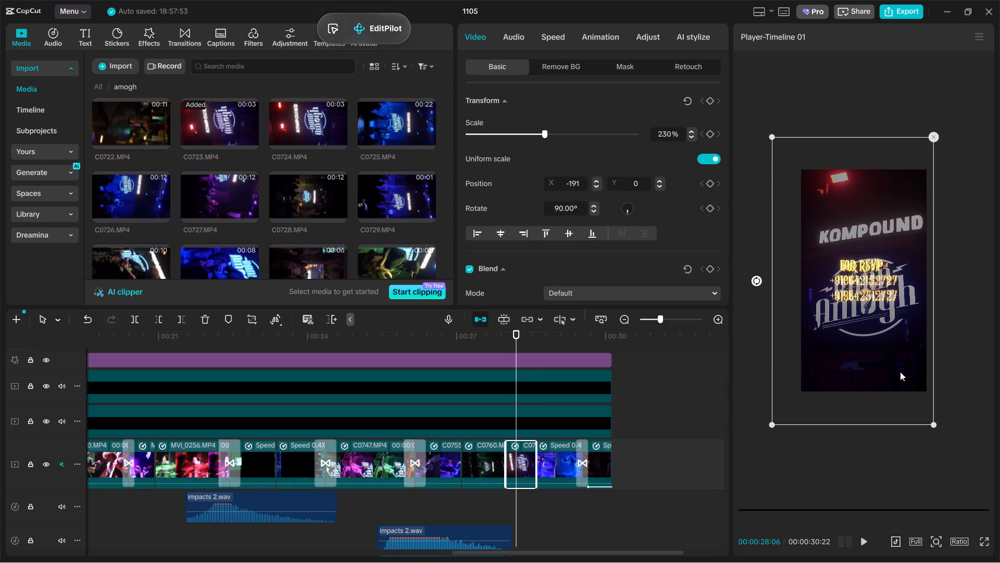
drag(900, 372, 901, 363)
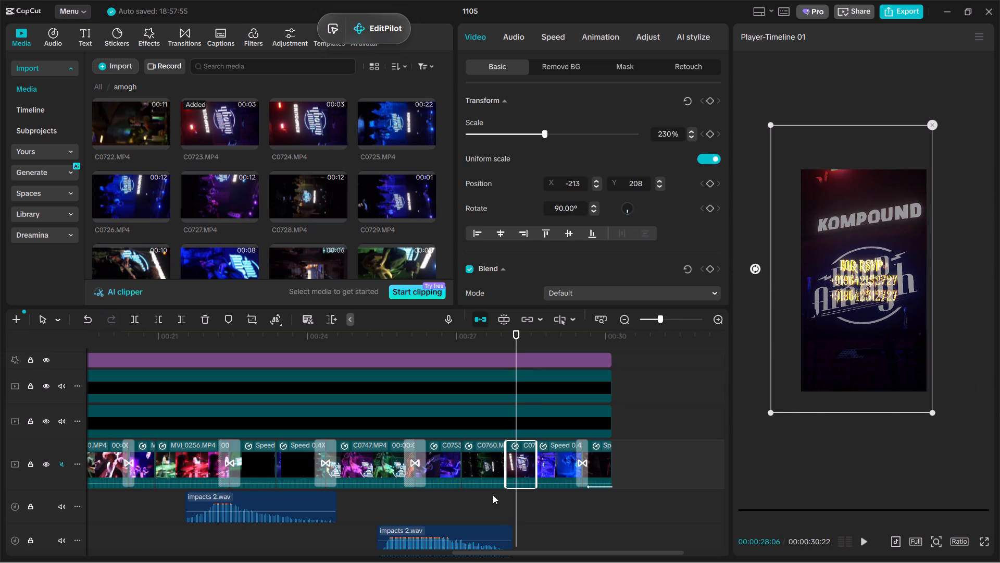
Set the duration of the Slow Fade transition between the C0760.MP4 and C0723.MP4 clips to 0.1s.
click(499, 507)
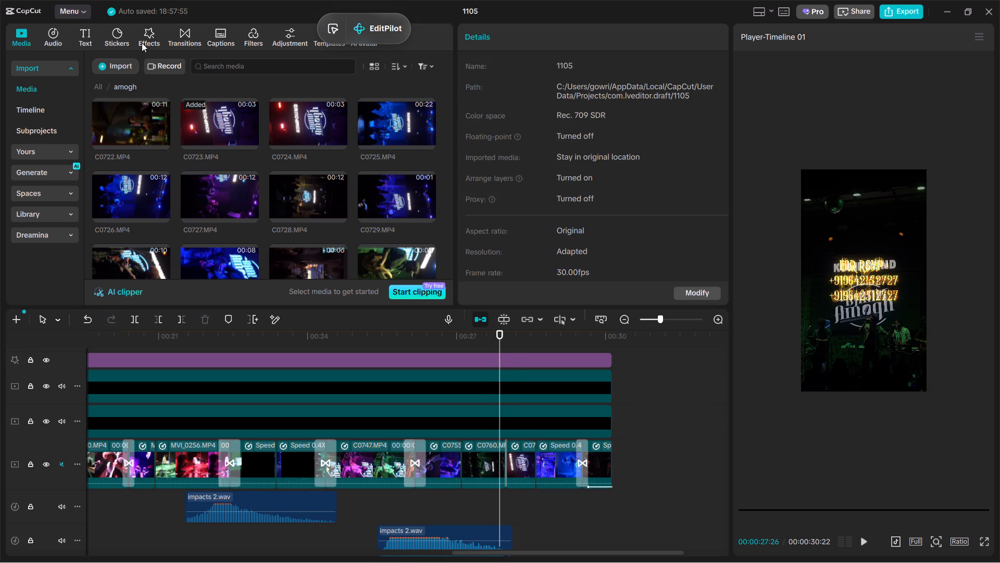
click(186, 38)
click(503, 452)
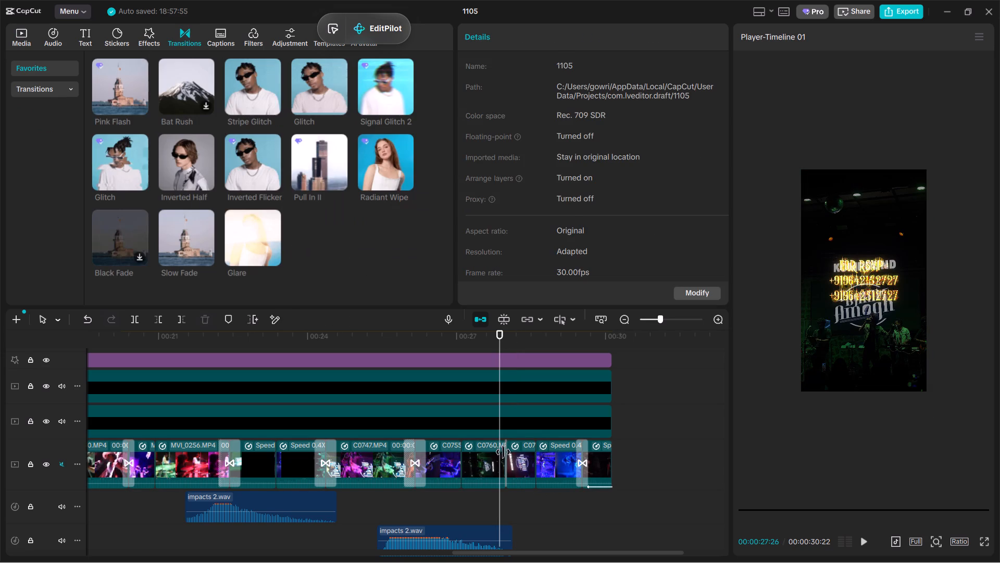
click(507, 458)
click(505, 505)
click(505, 478)
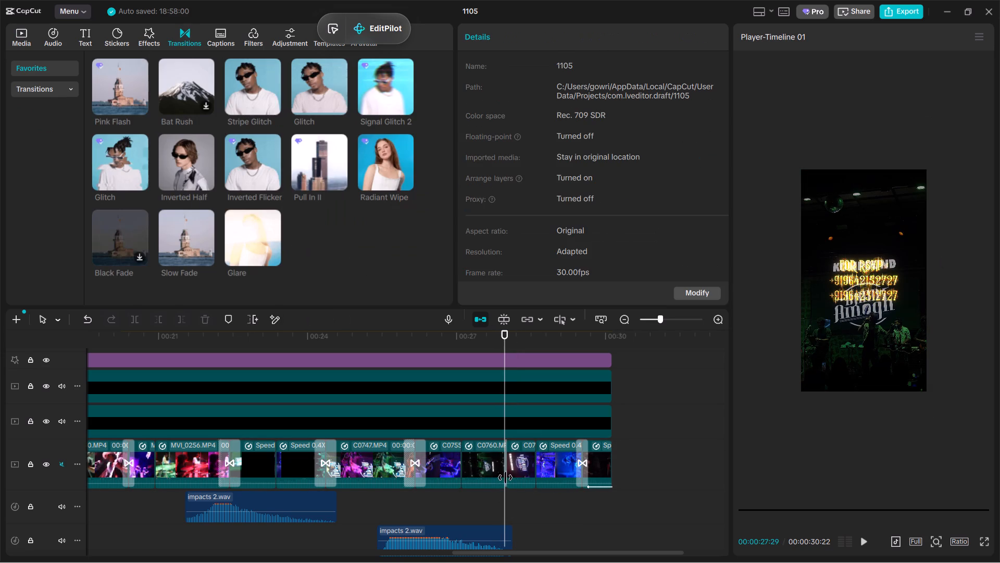
click(517, 122)
drag(517, 123, 526, 134)
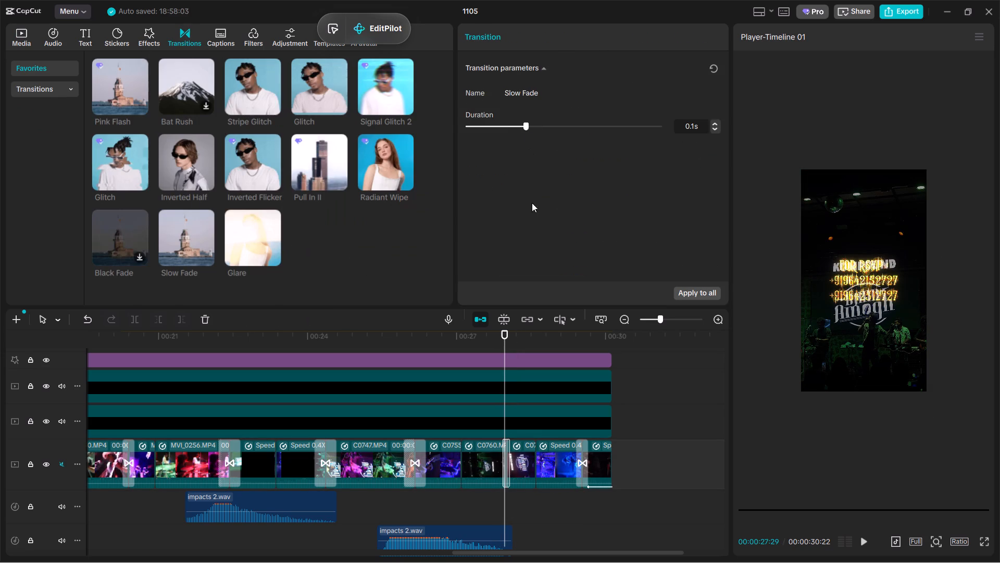
Scrub through the C0760.MP4 and C0723.MP4 clips to check the transition and the cuts around them.
click(503, 497)
click(494, 501)
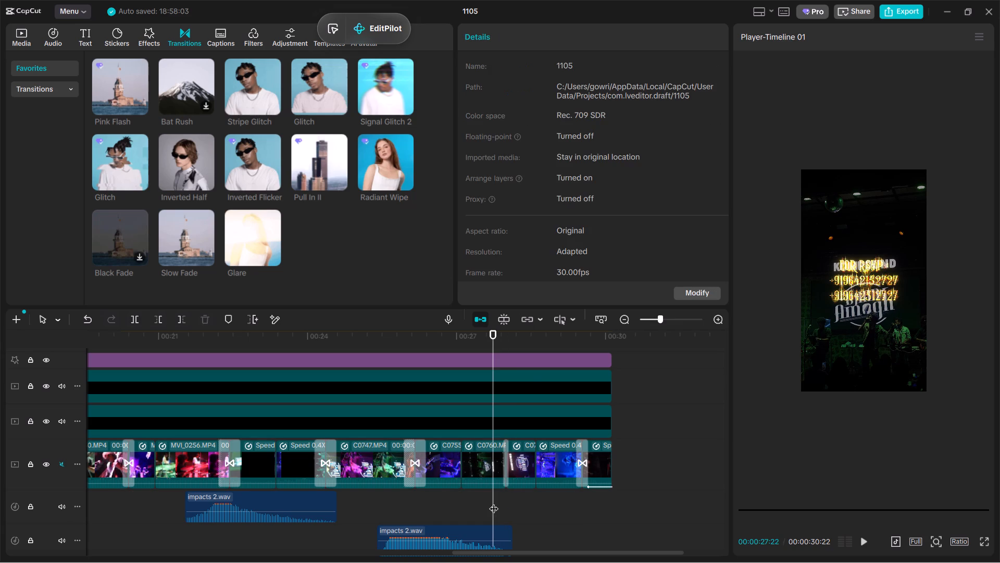
click(537, 503)
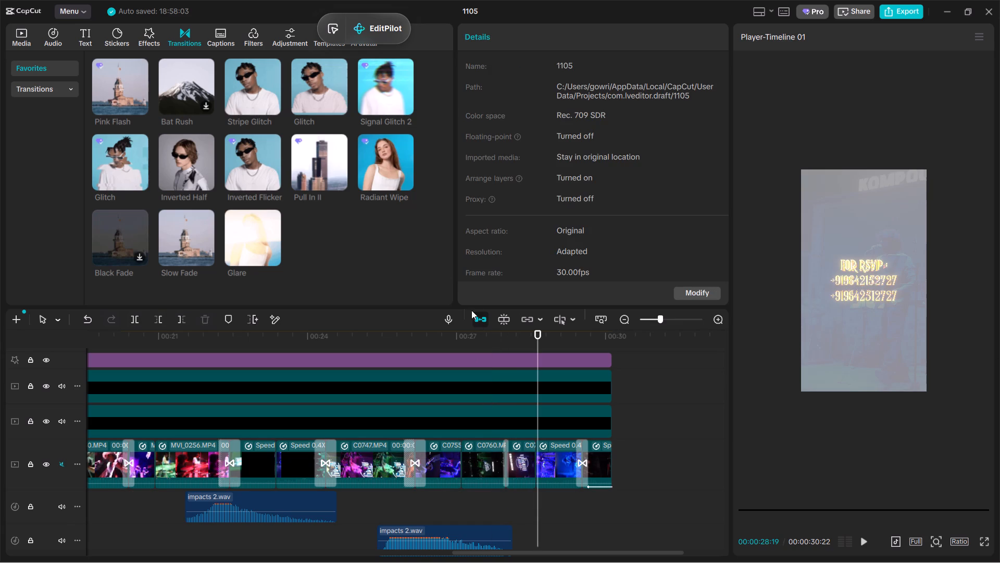
double_click(529, 504)
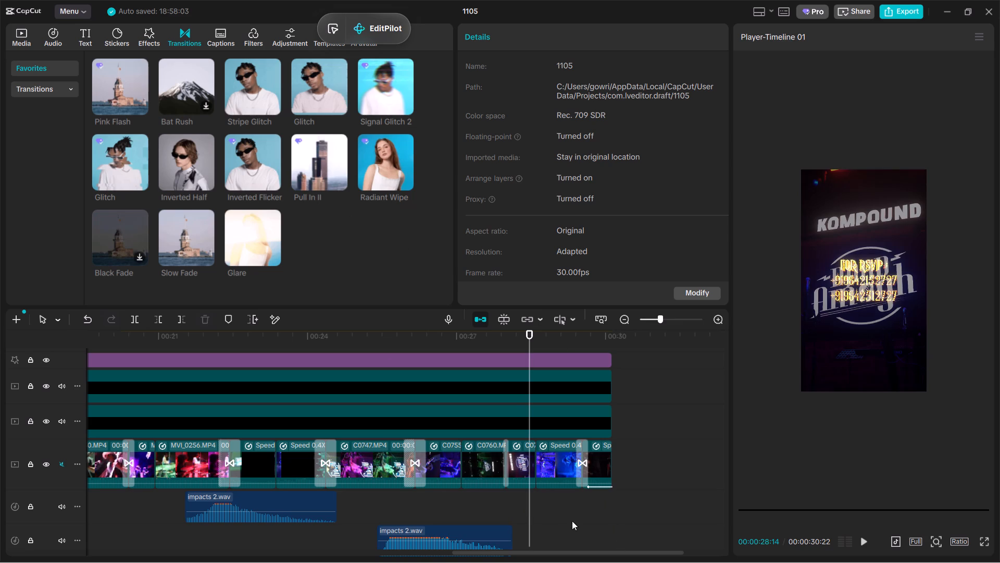
click(547, 510)
drag(547, 510, 446, 505)
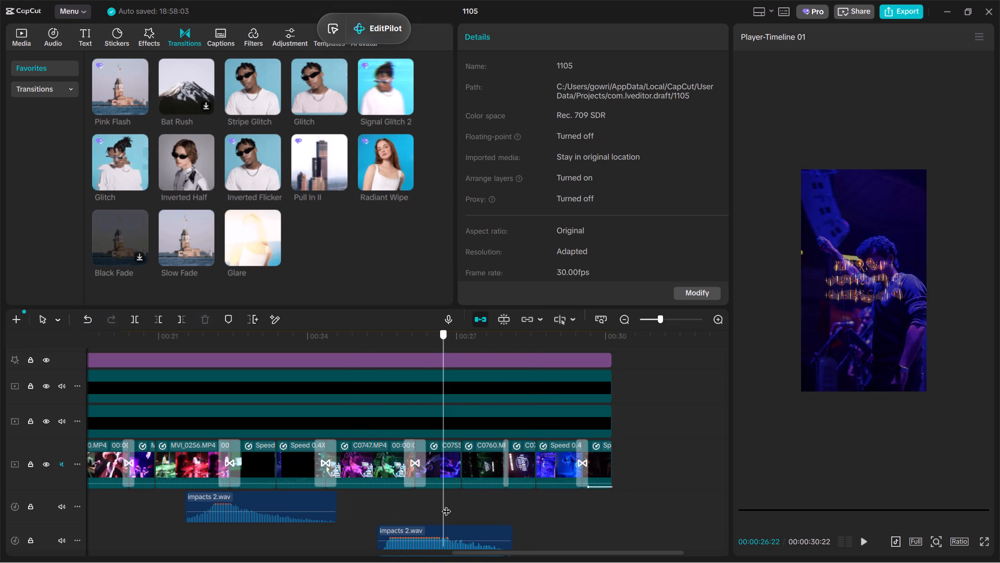
drag(446, 505, 501, 501)
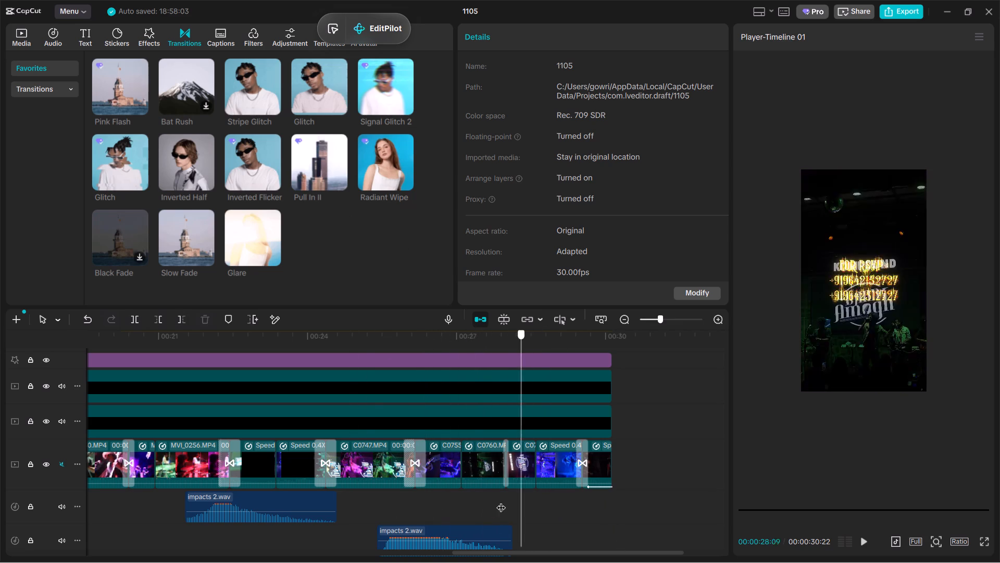
drag(501, 501, 493, 502)
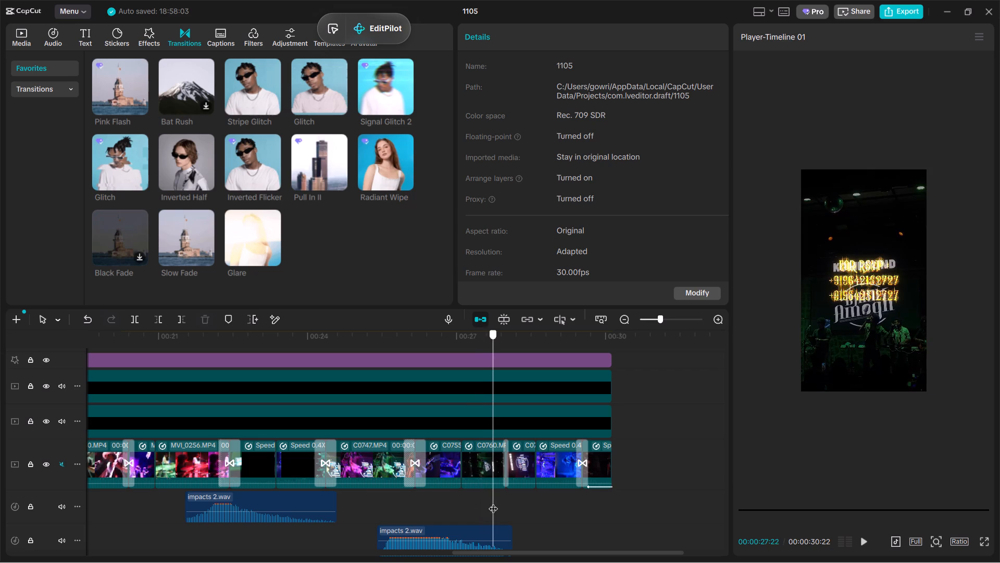
Scale the C0760.MP4 clip to 500%, move it up so the performers sit below the Band Amogh logo, and play it back.
drag(493, 502, 484, 505)
click(476, 463)
drag(938, 410, 942, 418)
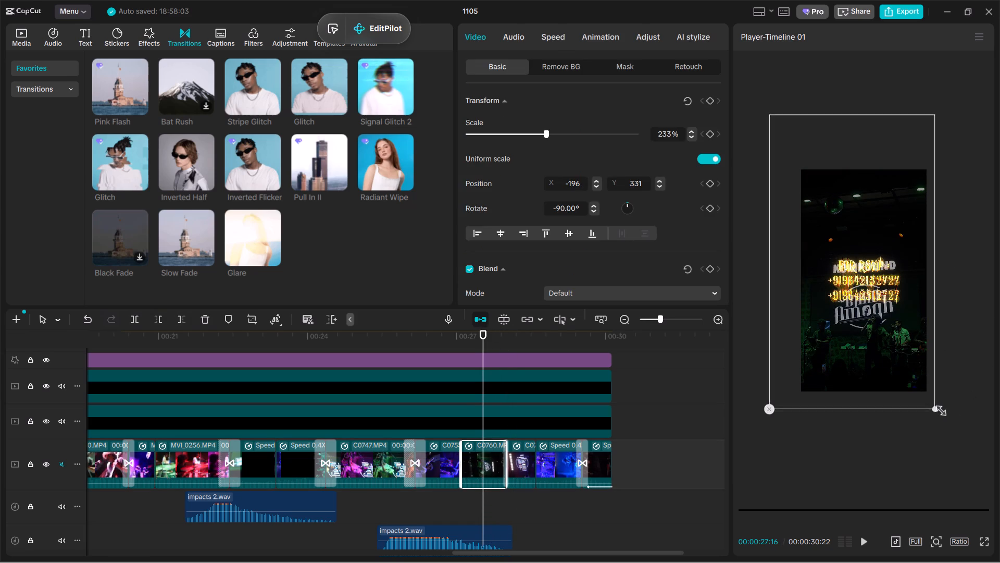
drag(942, 418, 998, 562)
drag(624, 126, 637, 134)
drag(621, 132, 631, 139)
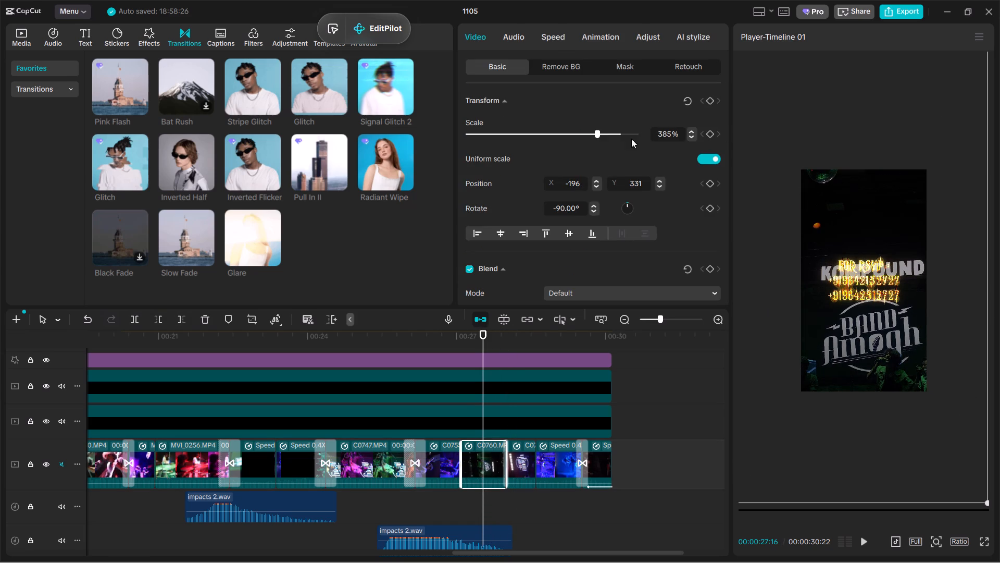
drag(631, 139, 669, 156)
drag(849, 423, 814, 256)
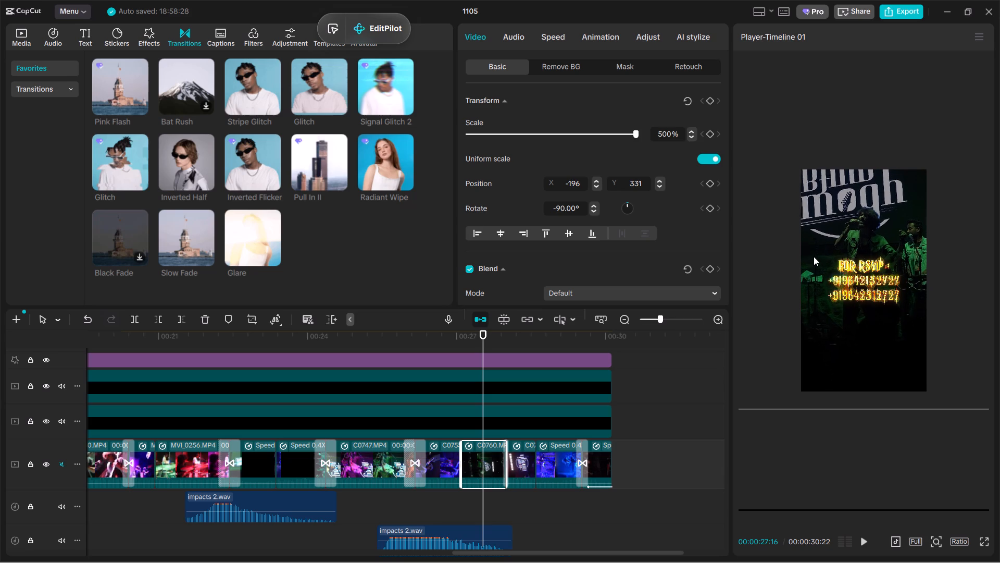
drag(814, 256, 815, 258)
click(435, 503)
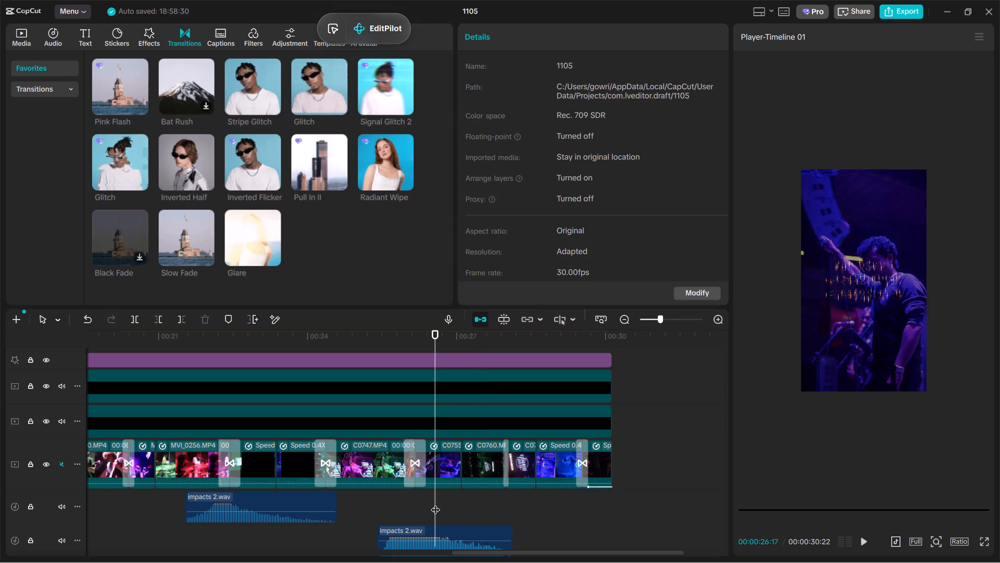
key(space)
key(space)
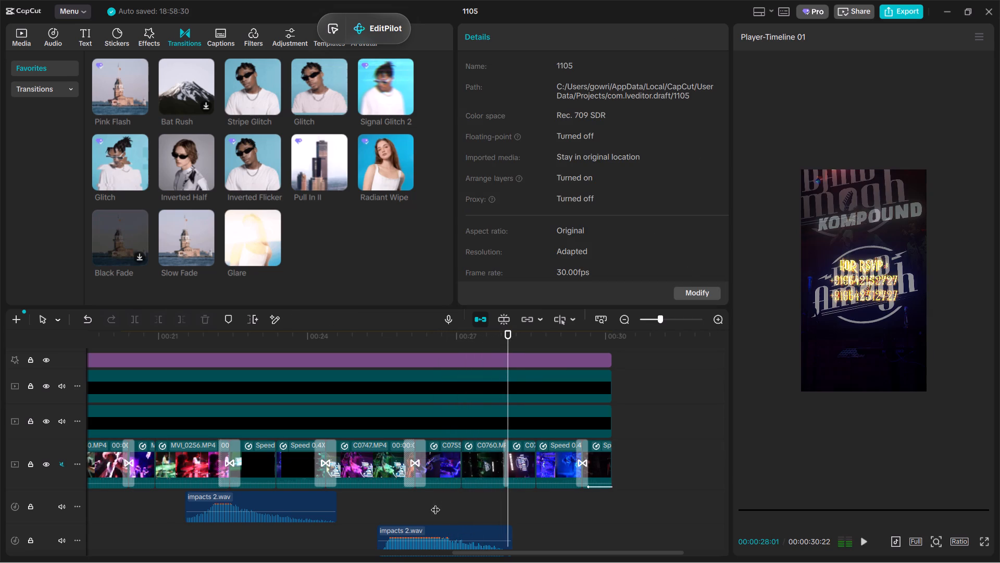
key(space)
key(space)
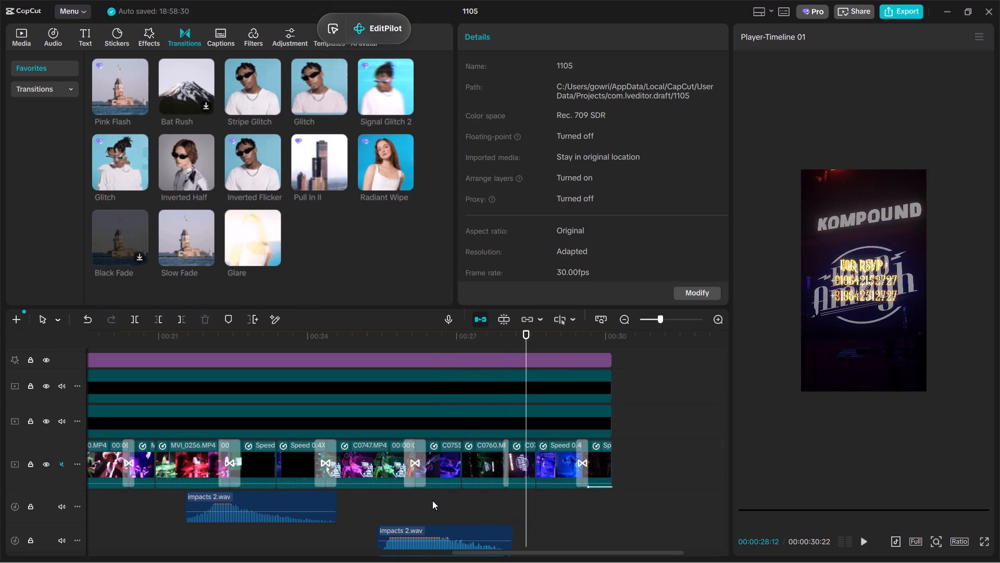
Review the promo's earlier sections, from the Diwali intro through the Band Amogh logo to the Live at Kompound title.
click(447, 503)
drag(447, 503, 247, 512)
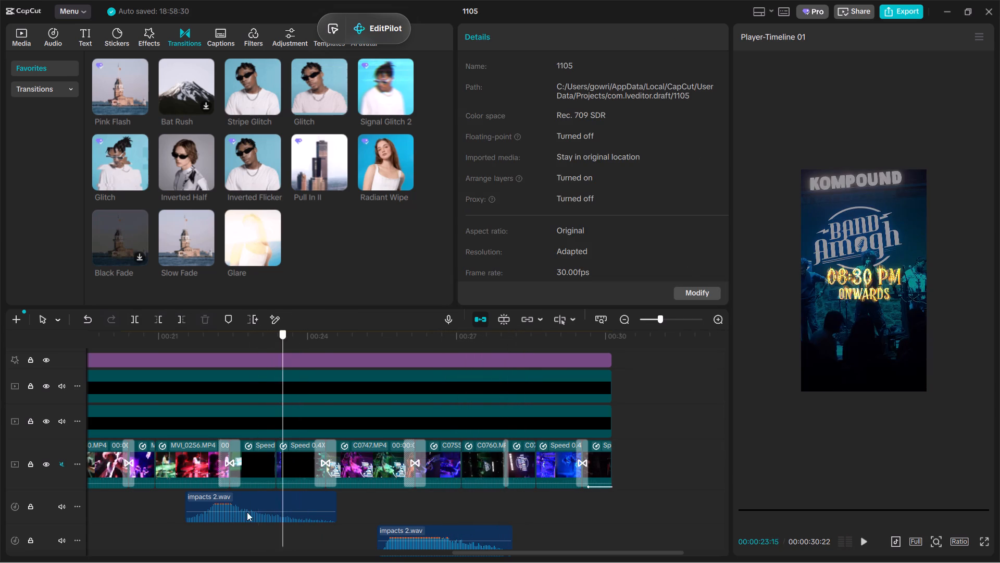
drag(247, 512, 461, 445)
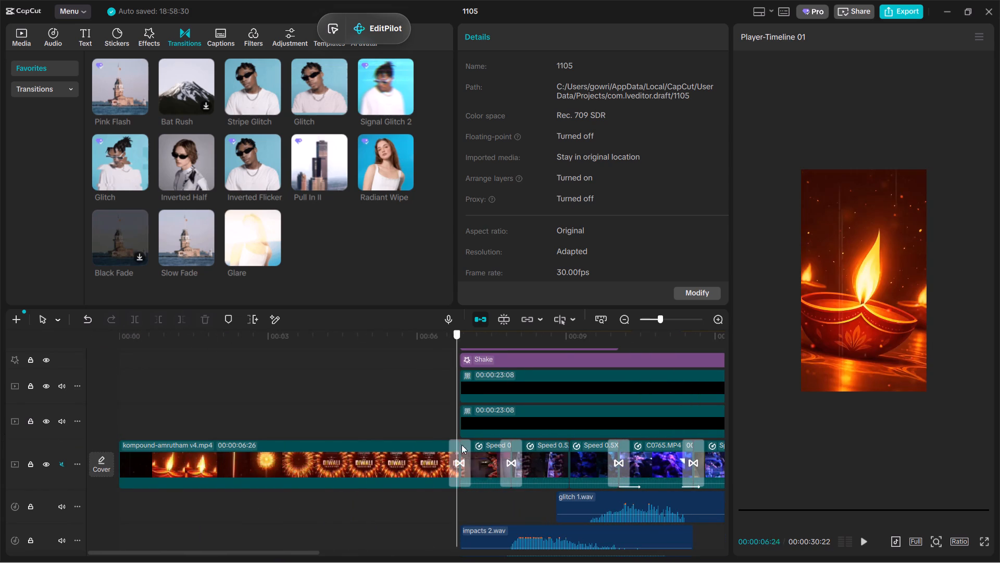
drag(461, 445, 489, 454)
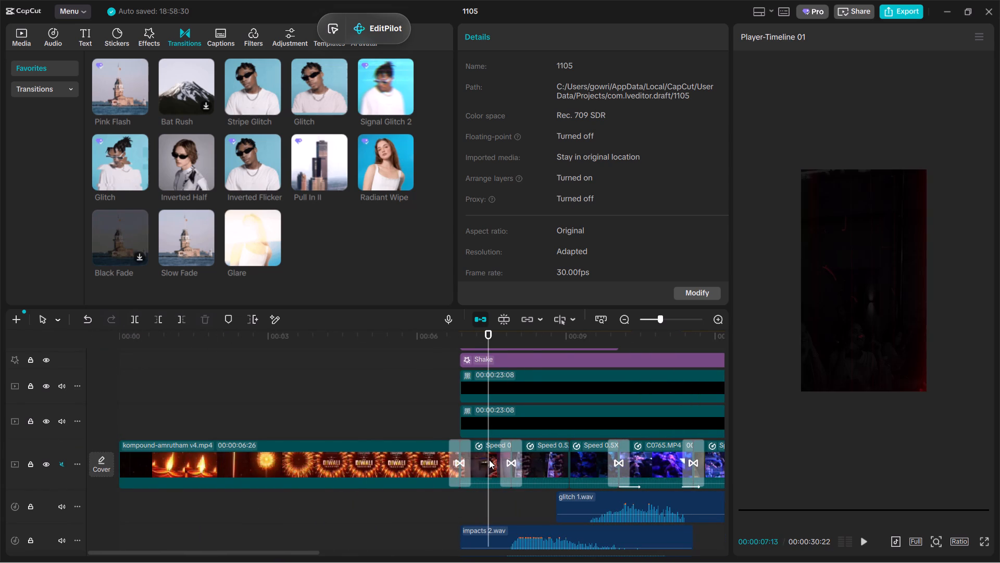
click(532, 515)
drag(532, 515, 587, 529)
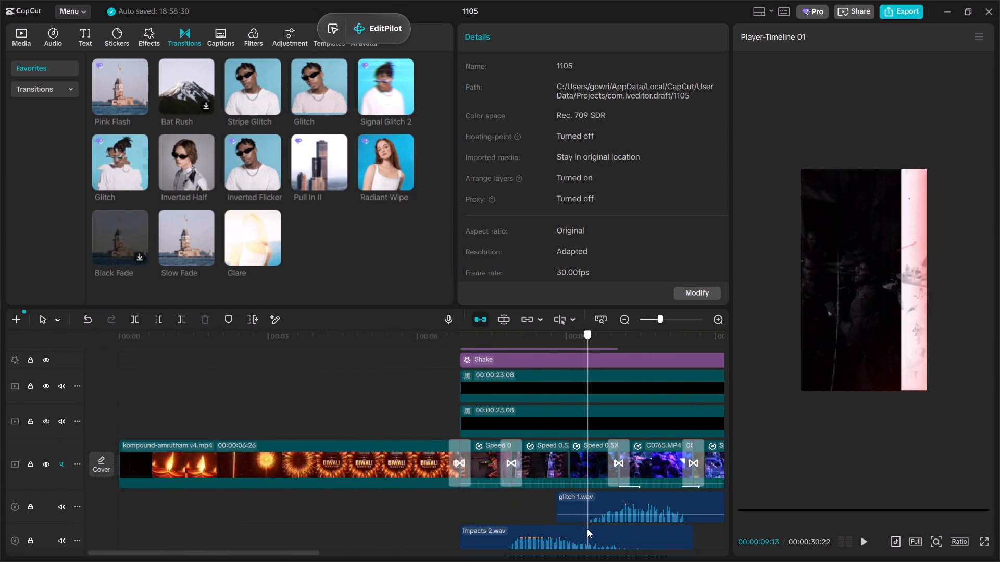
drag(587, 529, 714, 562)
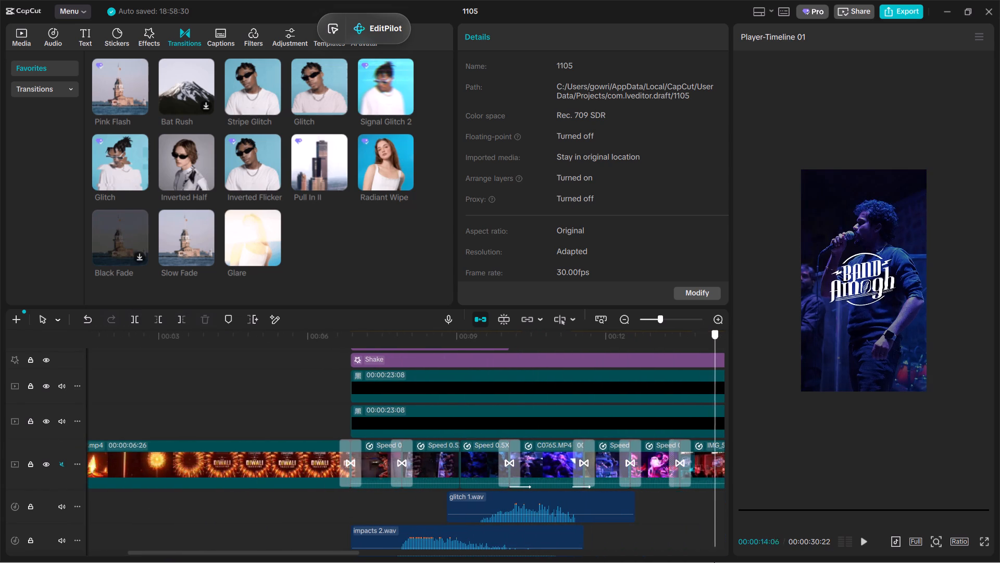
drag(714, 562, 500, 559)
key(space)
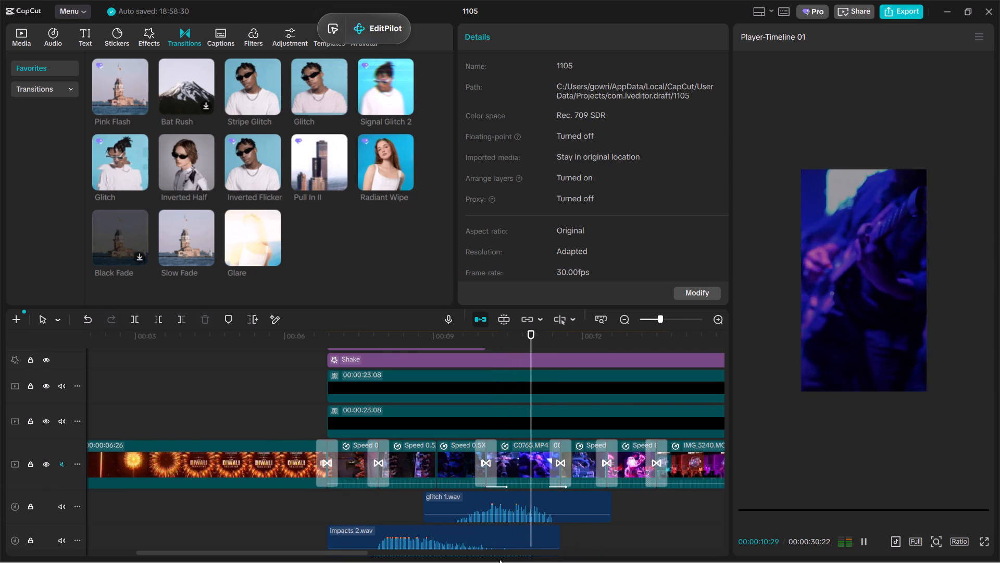
key(space)
key(space)
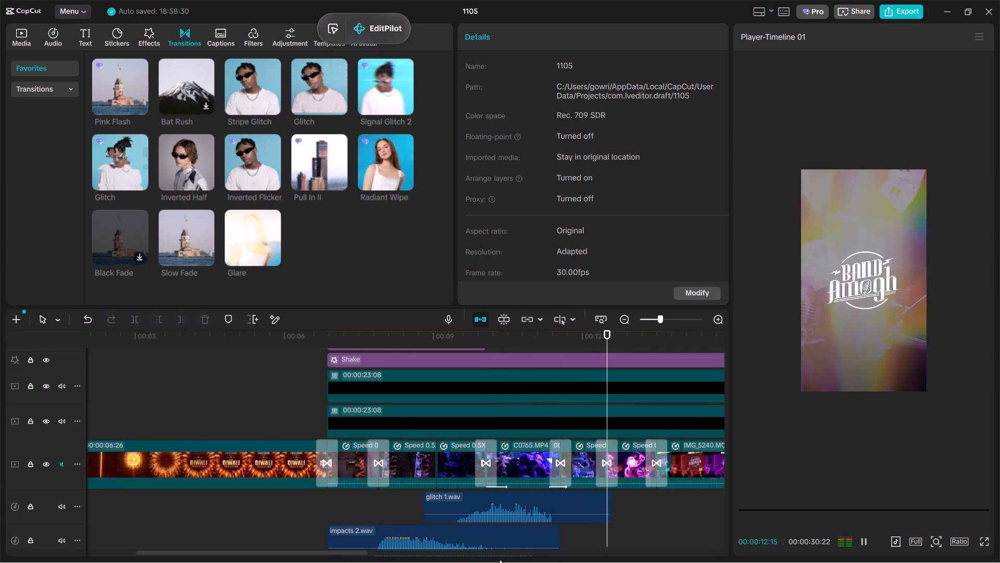
key(space)
key(space)
key(space)
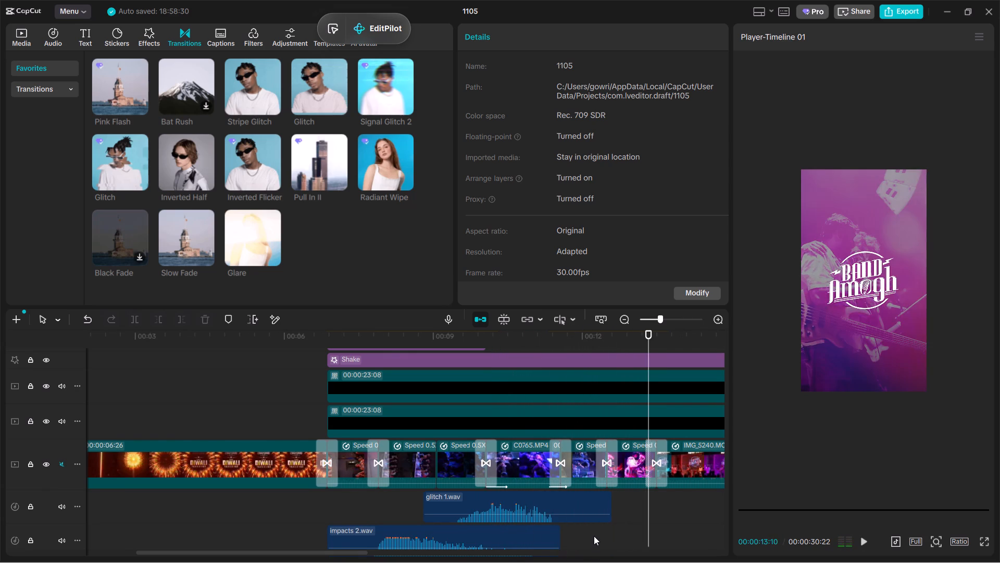
key(space)
ctrl+scroll(594, 534, down, 2)
key(space)
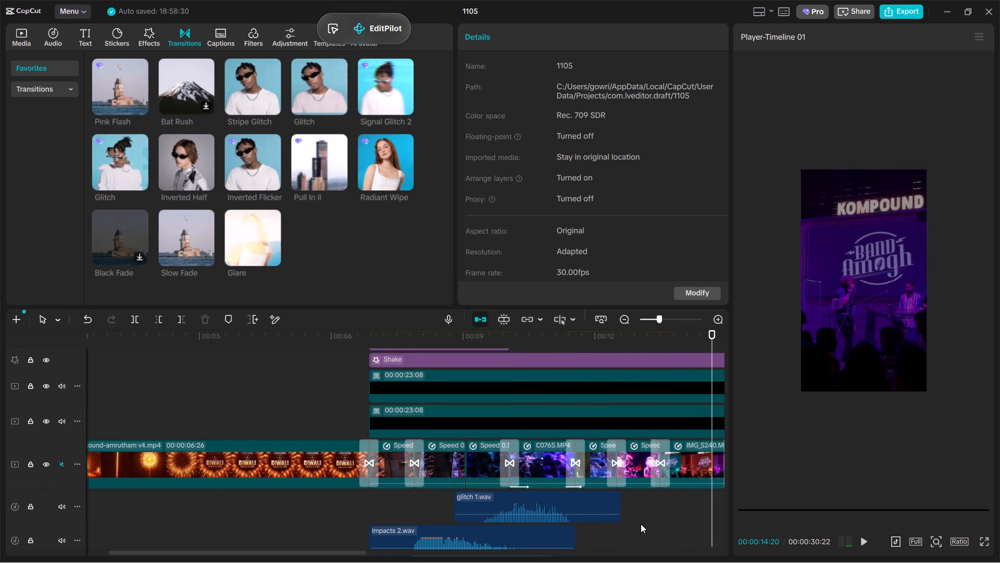
ctrl+scroll(656, 521, up, 2)
ctrl+scroll(657, 520, down, 10)
key(space)
scroll(657, 520, right, 1)
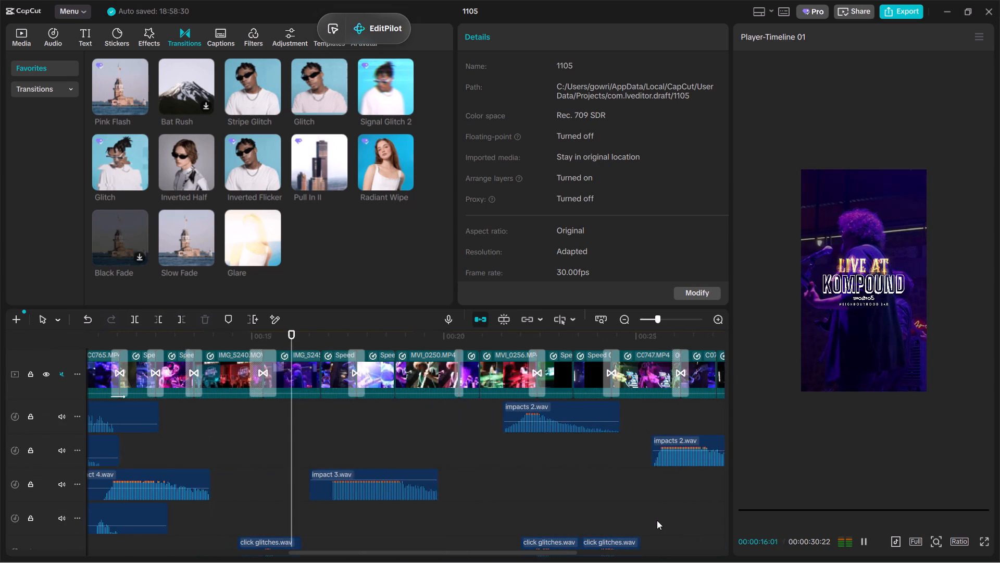
scroll(657, 520, right, 1)
key(space)
key(space)
key(space)
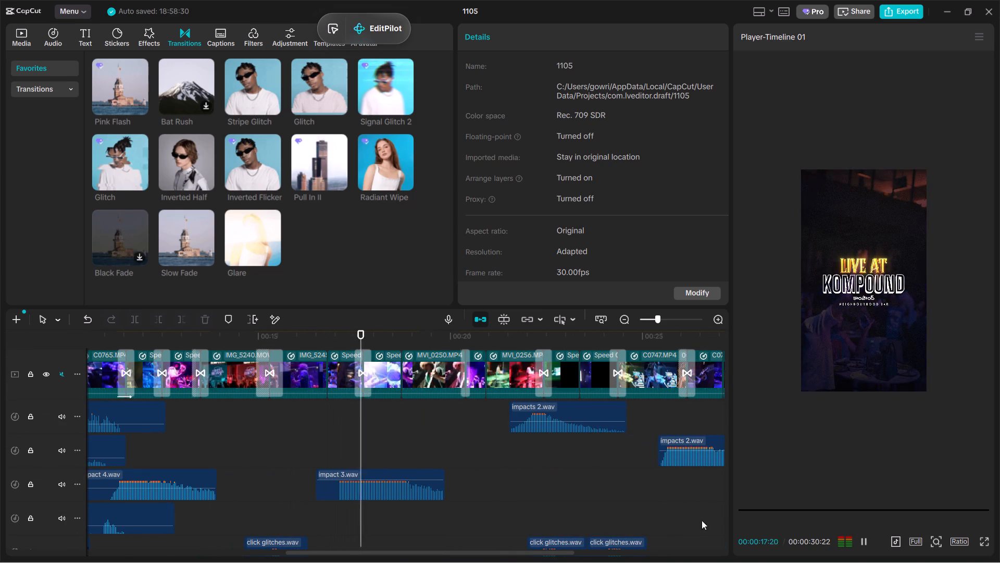
Switch to Google Drive in Chrome and open the Band amogh @ 06/09/2026 folder inside the Kompound folder.
click(647, 540)
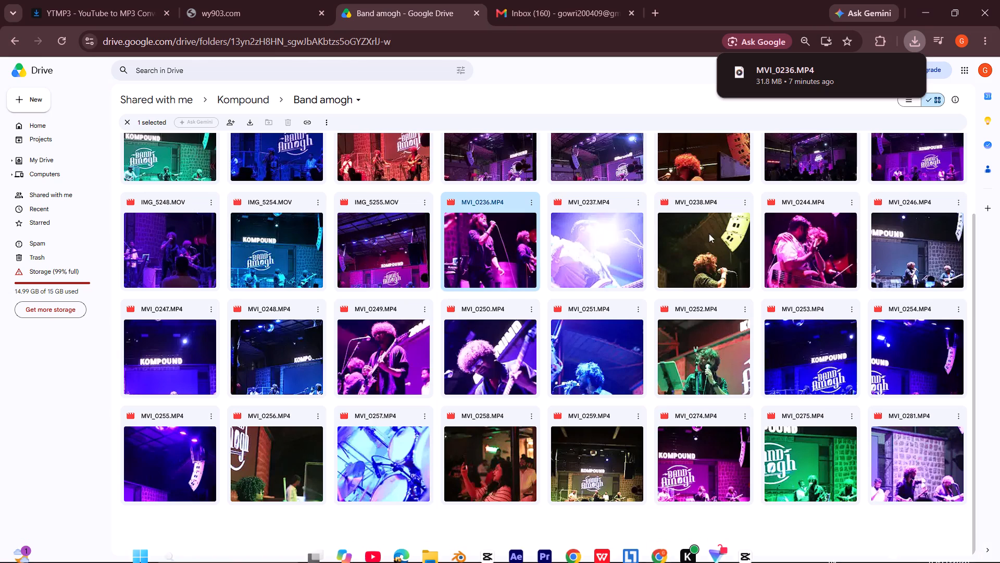
click(256, 103)
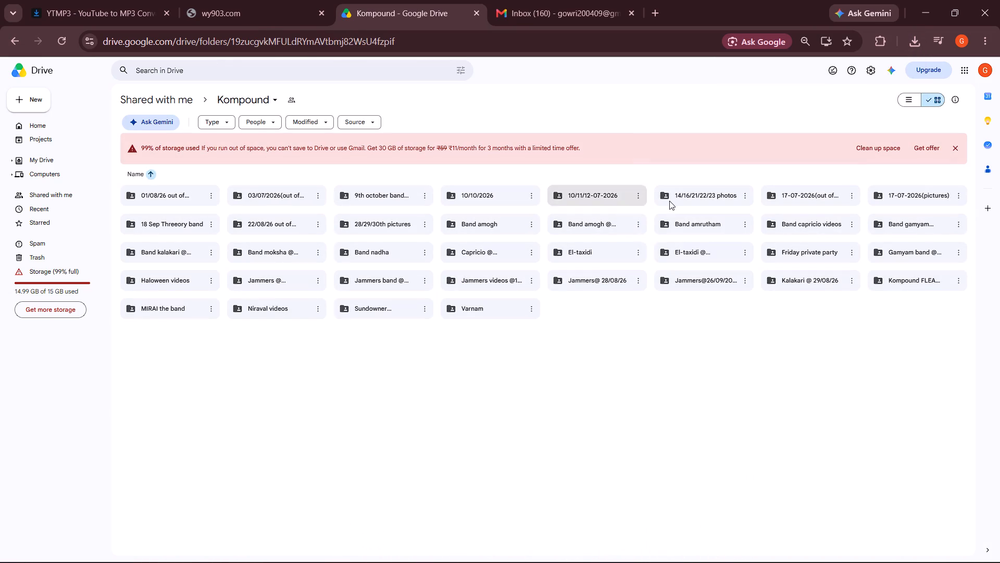
double_click(577, 223)
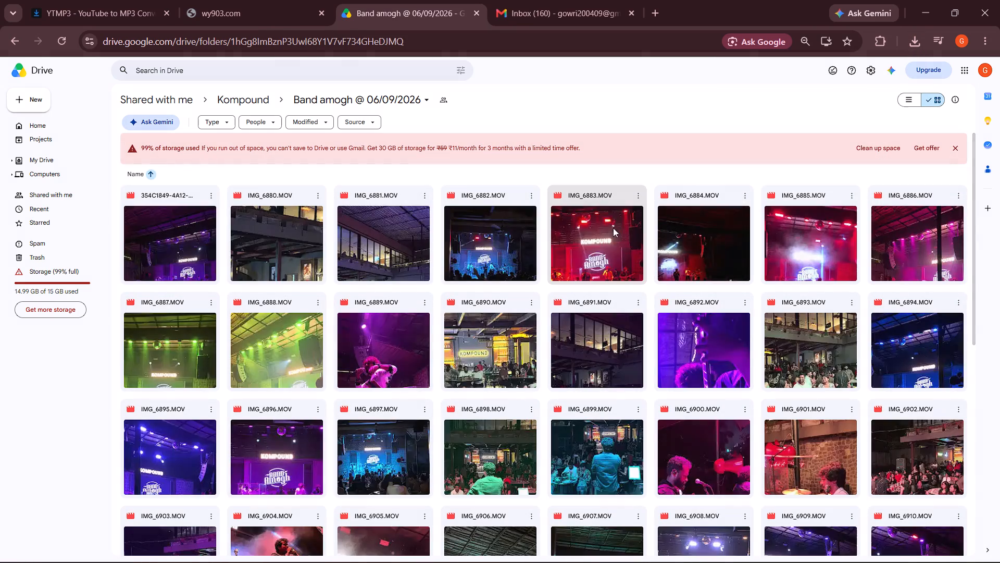
Find the green-lit guitarist clip MVI_3716.MP4 in the Band amogh @ 06/09/2026 folder and download it.
scroll(553, 345, down, 2)
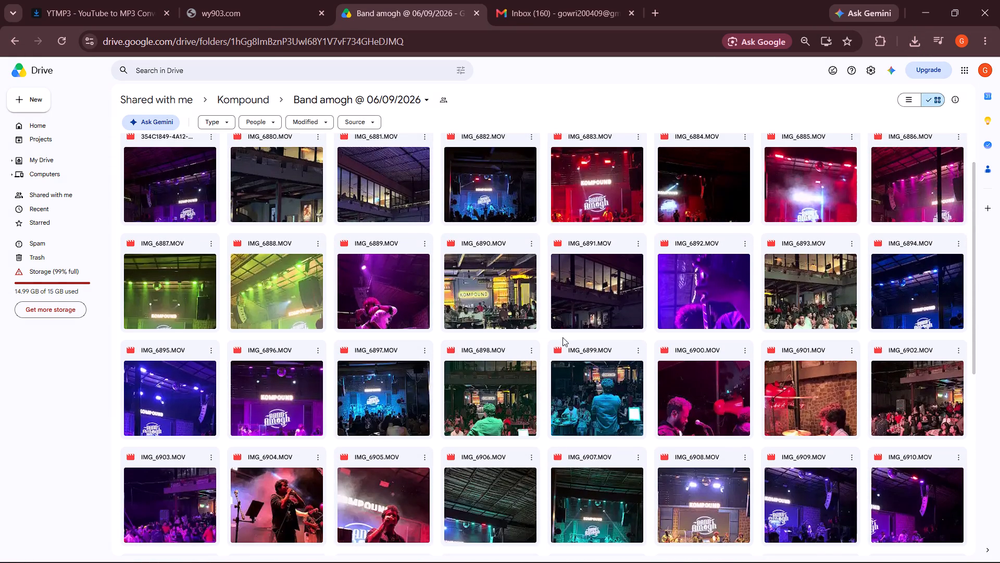
scroll(562, 337, down, 1)
scroll(636, 362, down, 2)
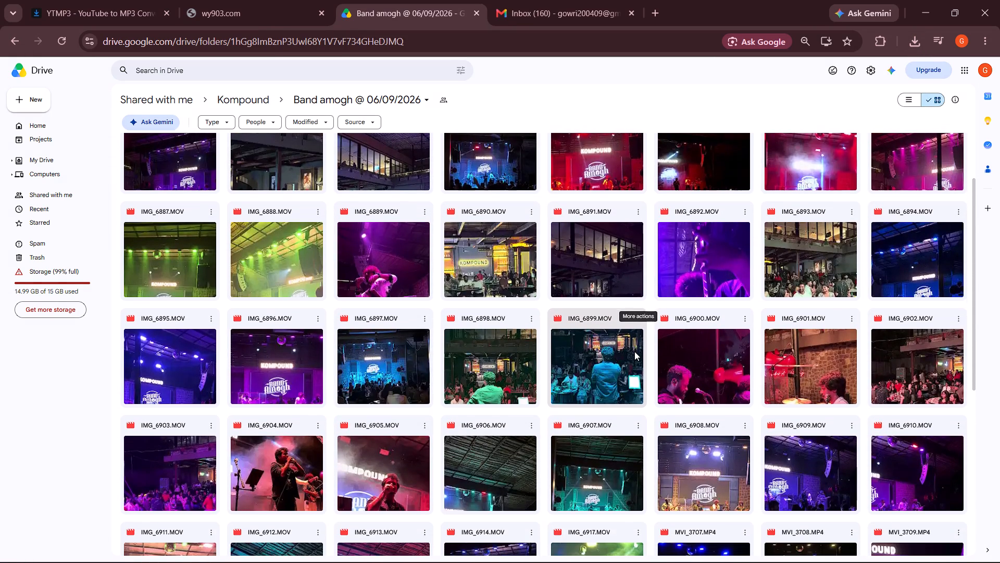
scroll(634, 351, down, 1)
scroll(424, 351, down, 1)
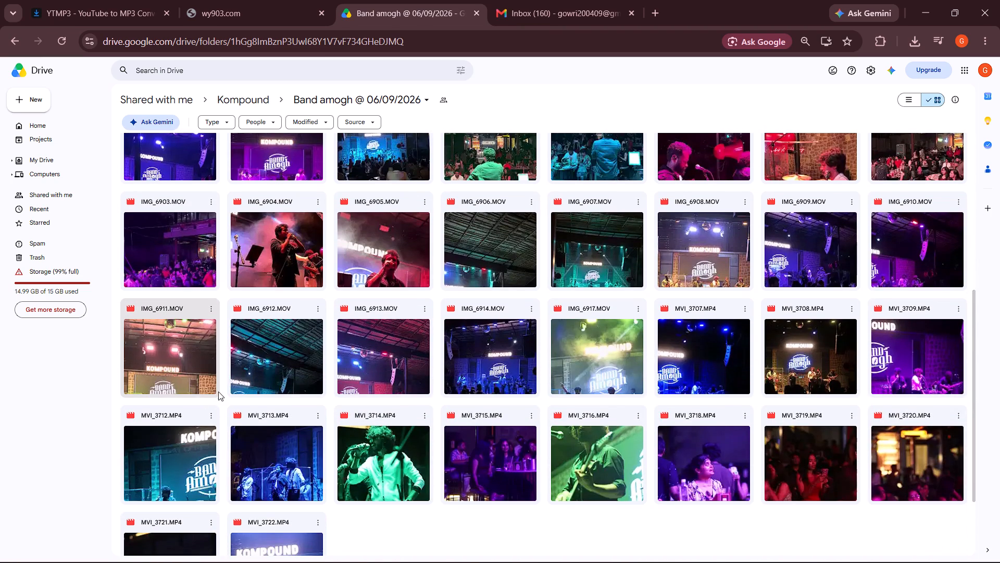
scroll(227, 378, down, 1)
scroll(362, 415, down, 1)
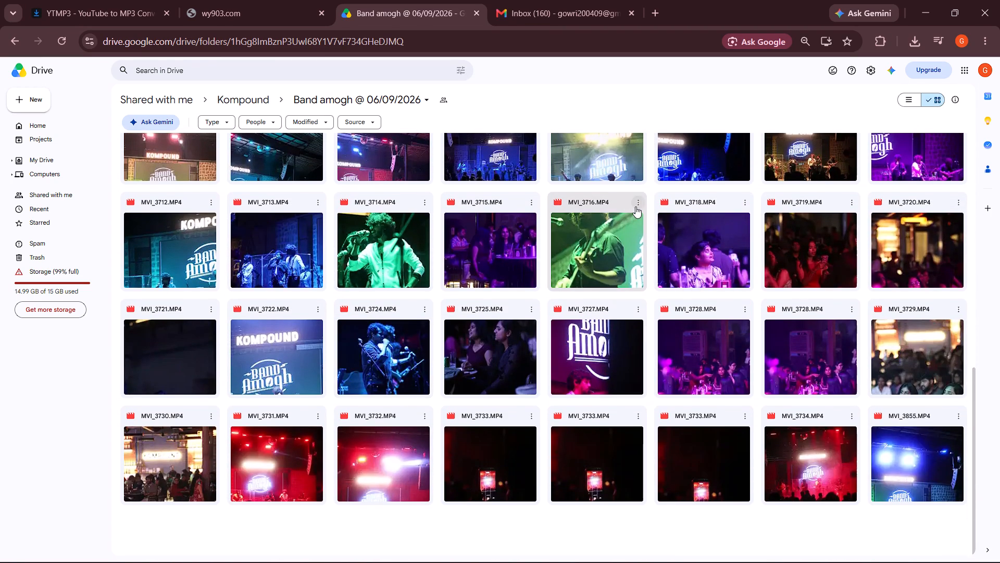
click(636, 206)
click(656, 238)
scroll(369, 412, down, 4)
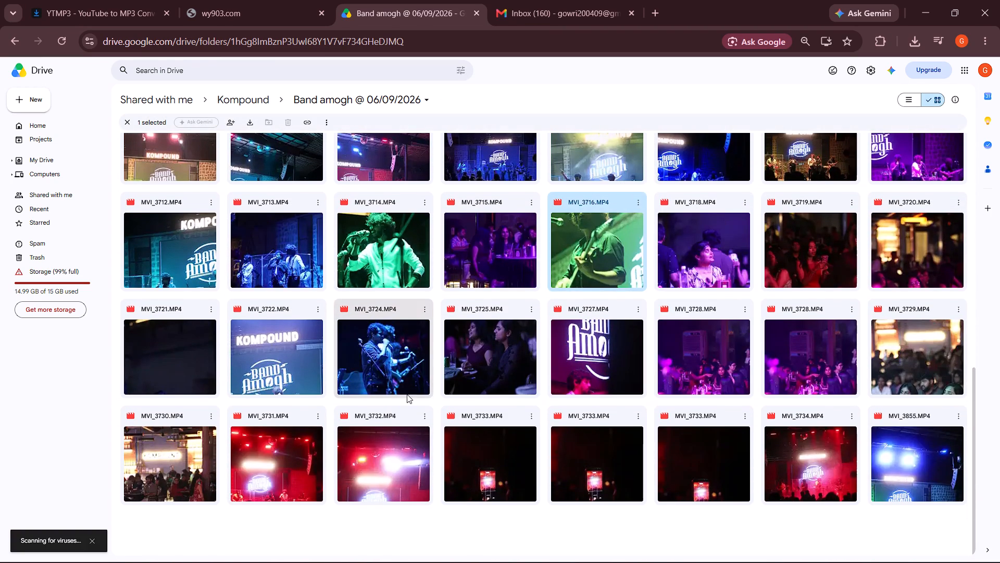
Download the red-lit singer clips IMG_6904.MOV and IMG_6905.MOV from the Band amogh @ 06/09/2026 folder.
scroll(407, 394, up, 4)
scroll(352, 323, up, 1)
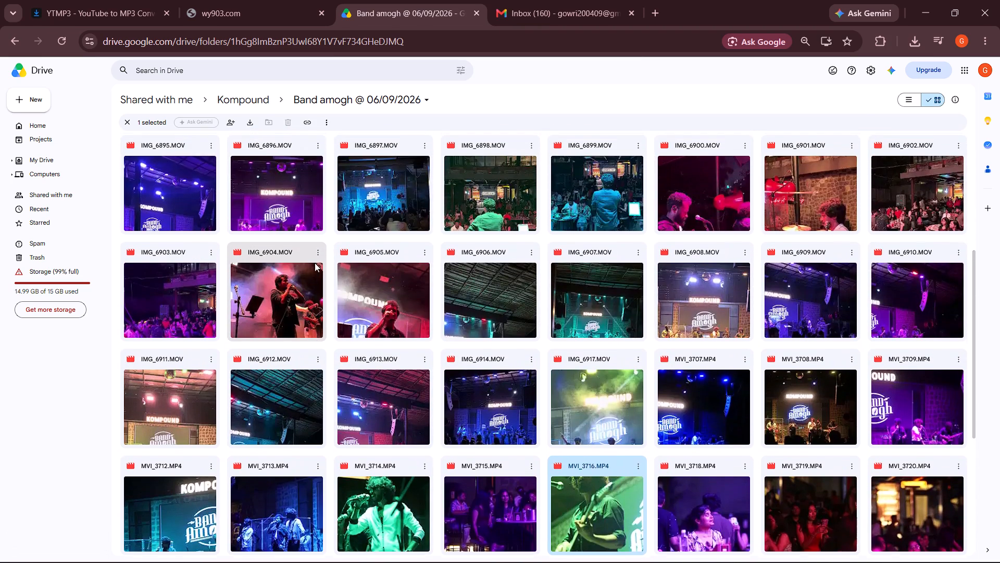
scroll(315, 263, up, 1)
click(318, 251)
scroll(340, 262, up, 1)
click(373, 288)
scroll(417, 274, up, 1)
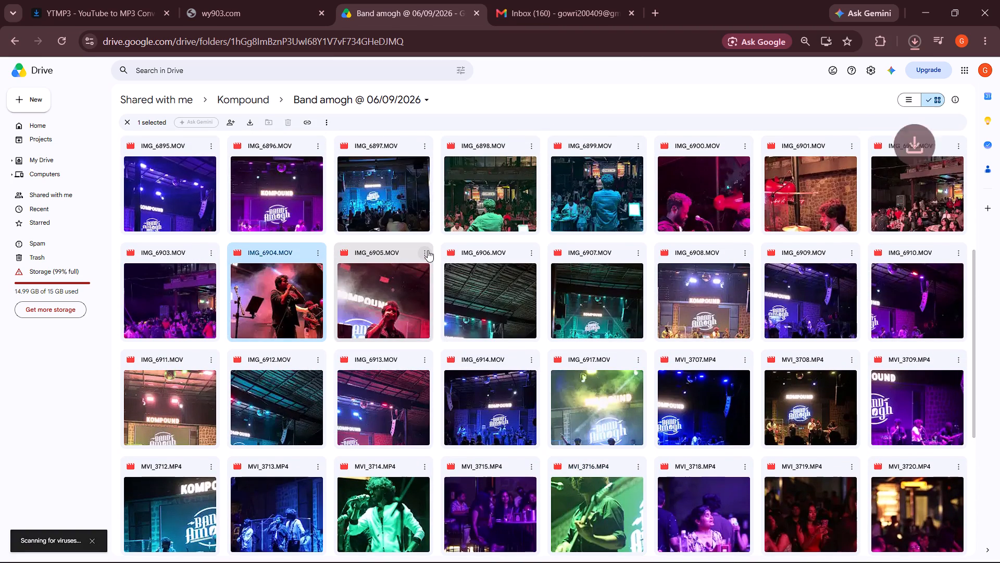
click(428, 250)
scroll(428, 250, up, 1)
click(430, 289)
Download the purple-lit performer clip IMG_6889.MOV from the same folder.
scroll(430, 289, up, 2)
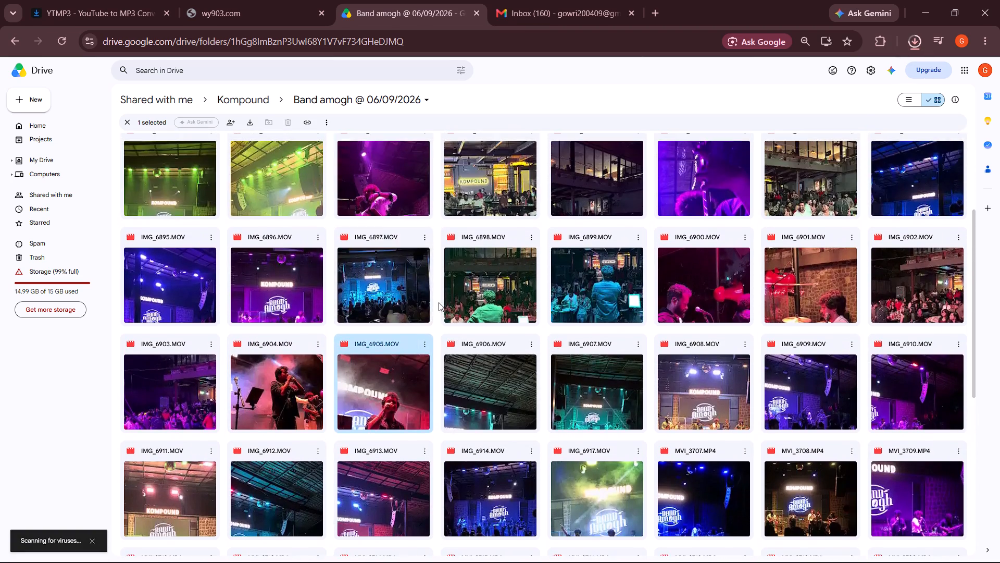
scroll(440, 303, up, 4)
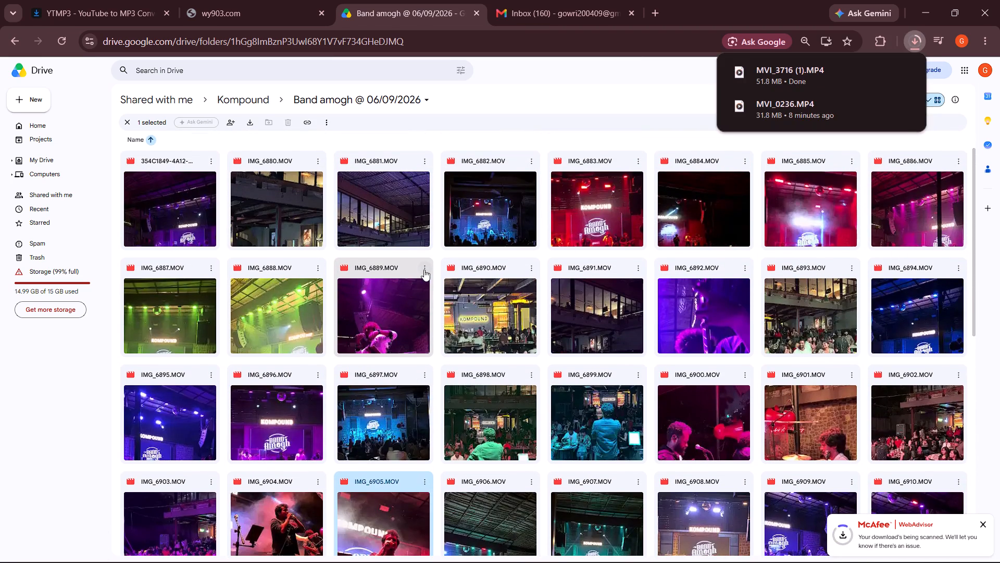
click(424, 270)
click(447, 305)
scroll(450, 307, up, 1)
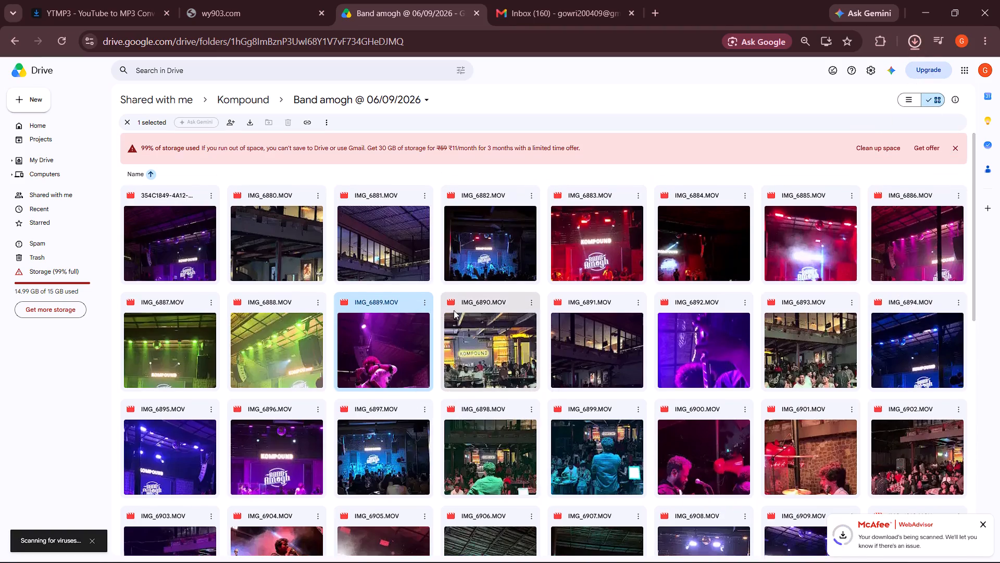
Download the performer clips IMG_6899.MOV, IMG_6900.MOV and IMG_6901.MOV from the same folder.
scroll(454, 310, down, 1)
scroll(616, 267, down, 1)
scroll(536, 338, down, 1)
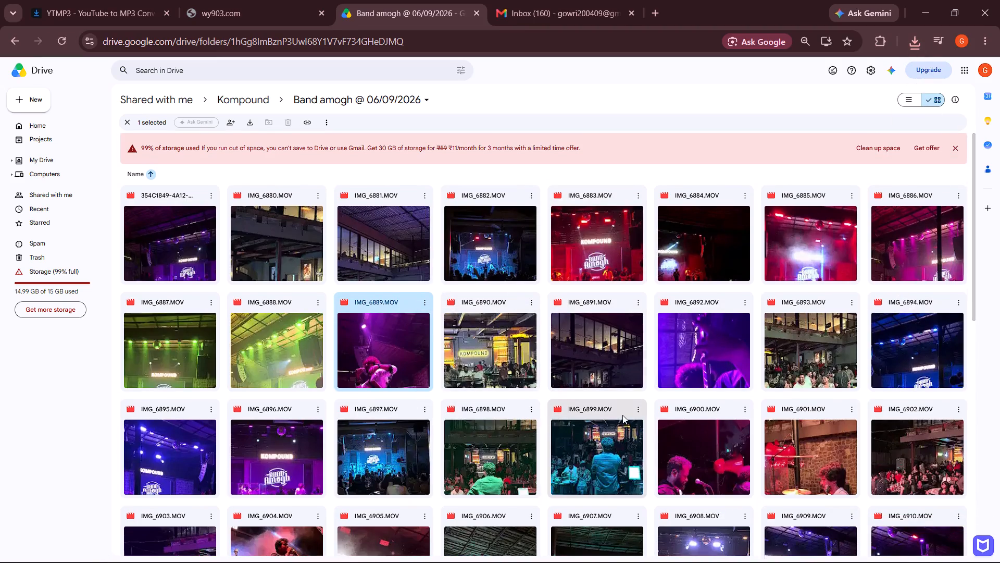
click(637, 402)
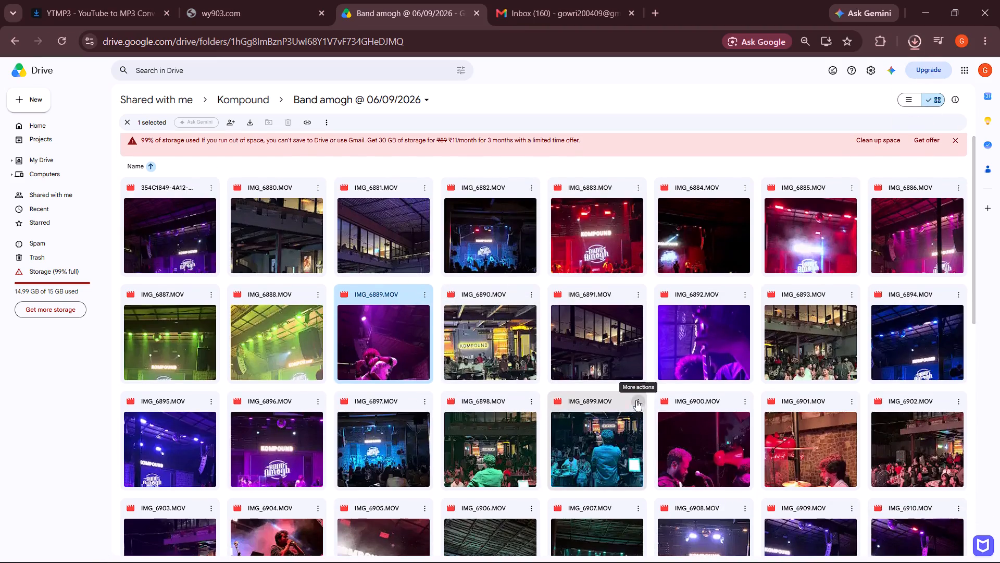
click(672, 260)
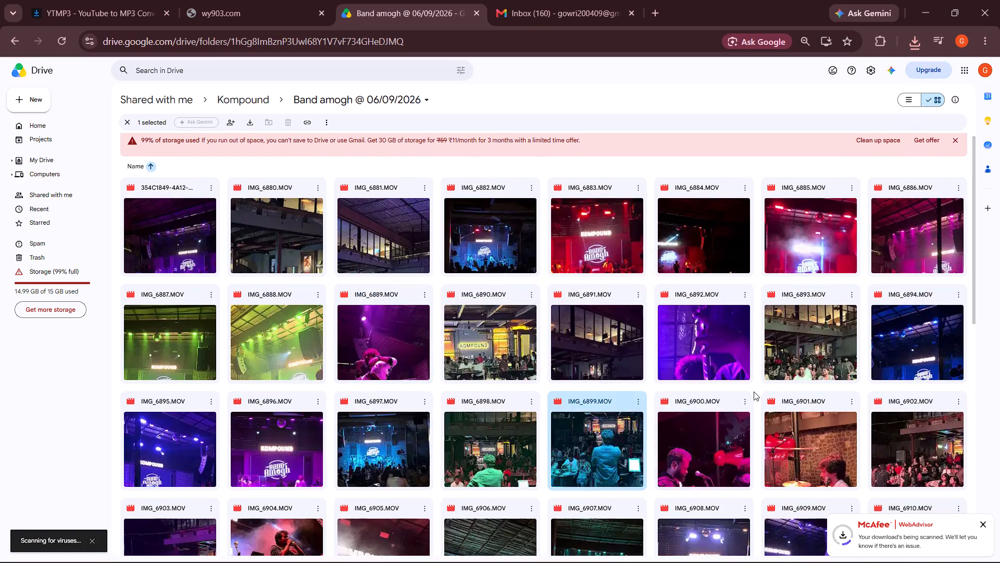
click(742, 401)
click(761, 259)
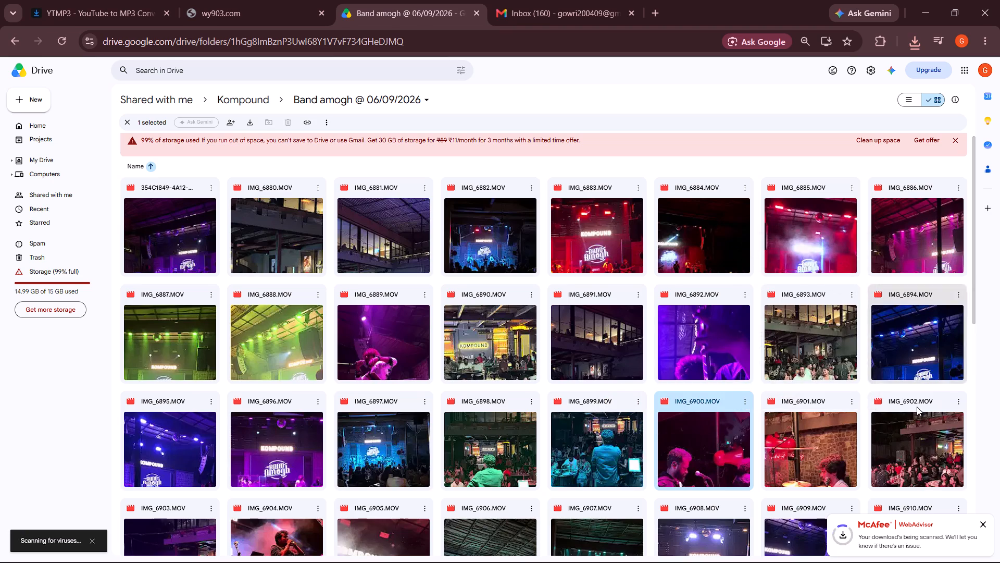
click(853, 402)
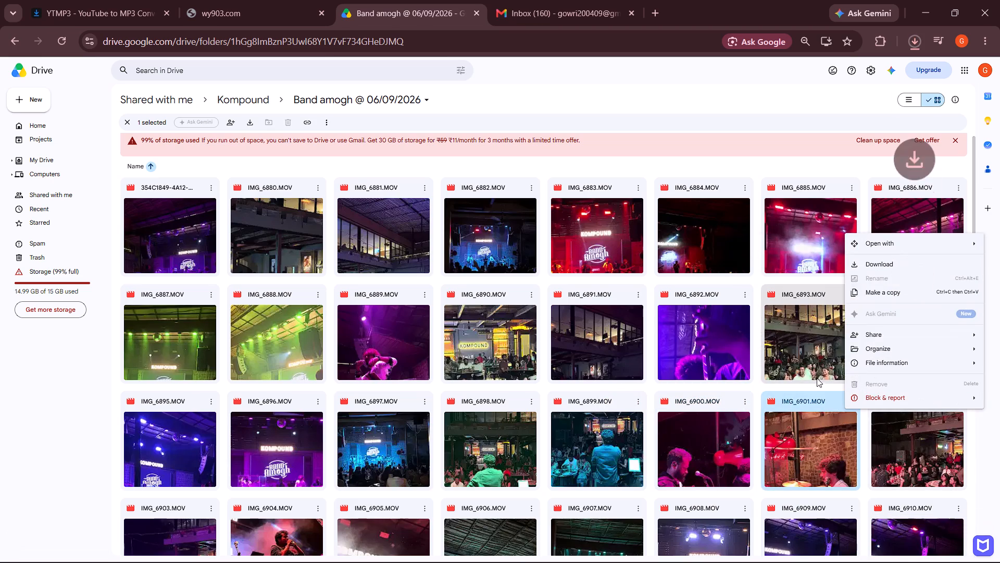
click(855, 268)
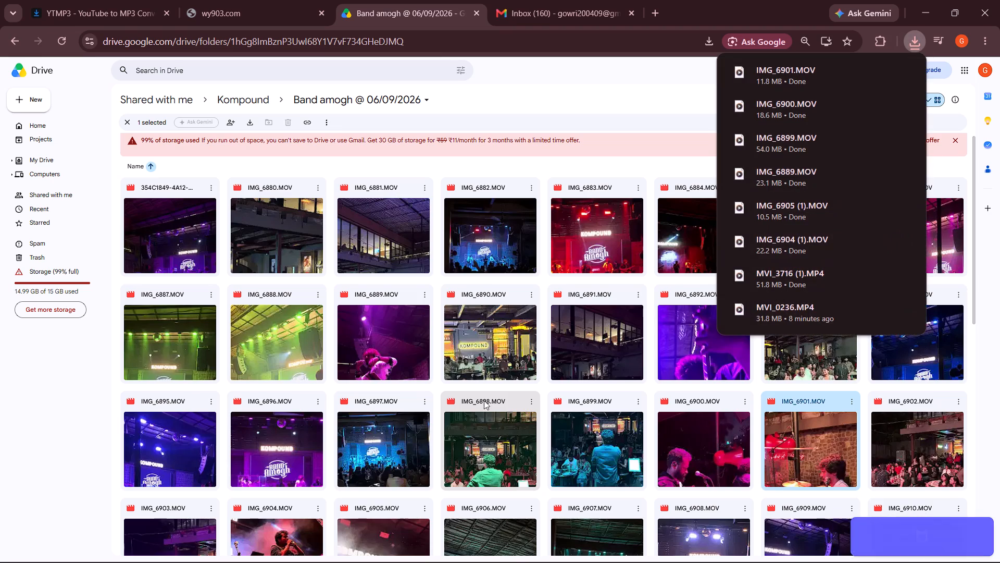
Switch to CapCut and import today's files from Downloads into the top-level media bin, from MVI_3716 (1) through IMG_6899.
click(929, 0)
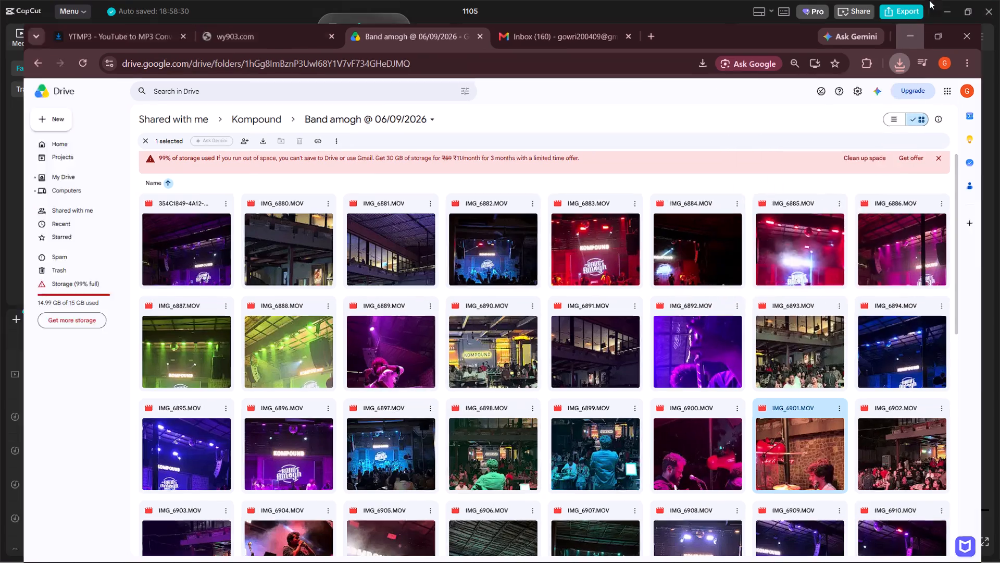
click(17, 39)
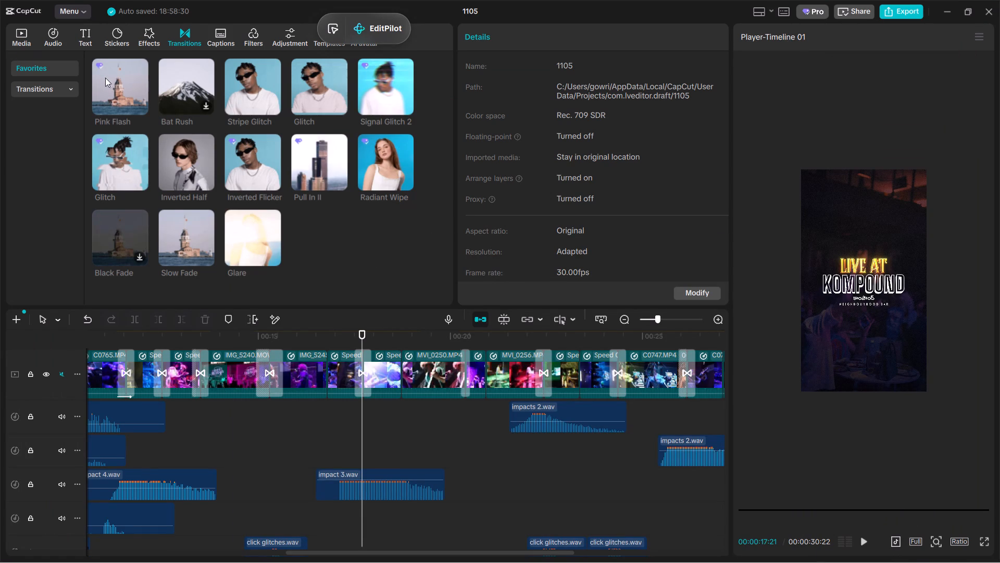
scroll(187, 149, down, 20)
click(98, 87)
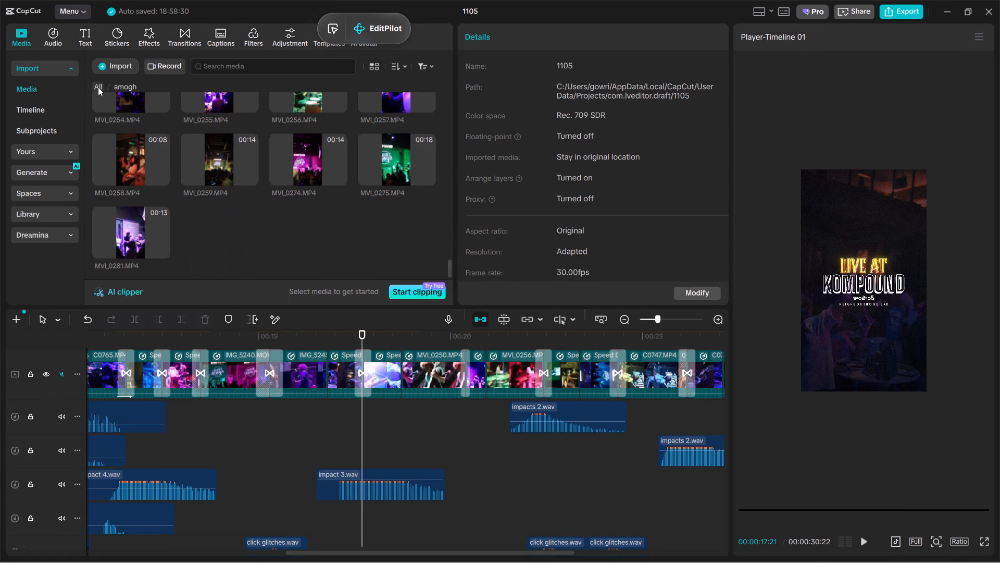
click(103, 68)
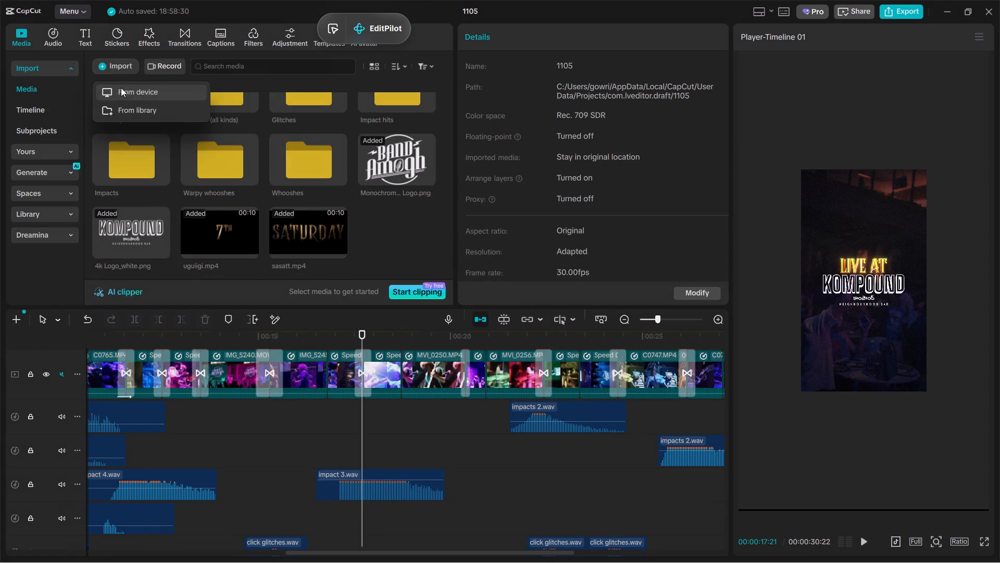
click(121, 88)
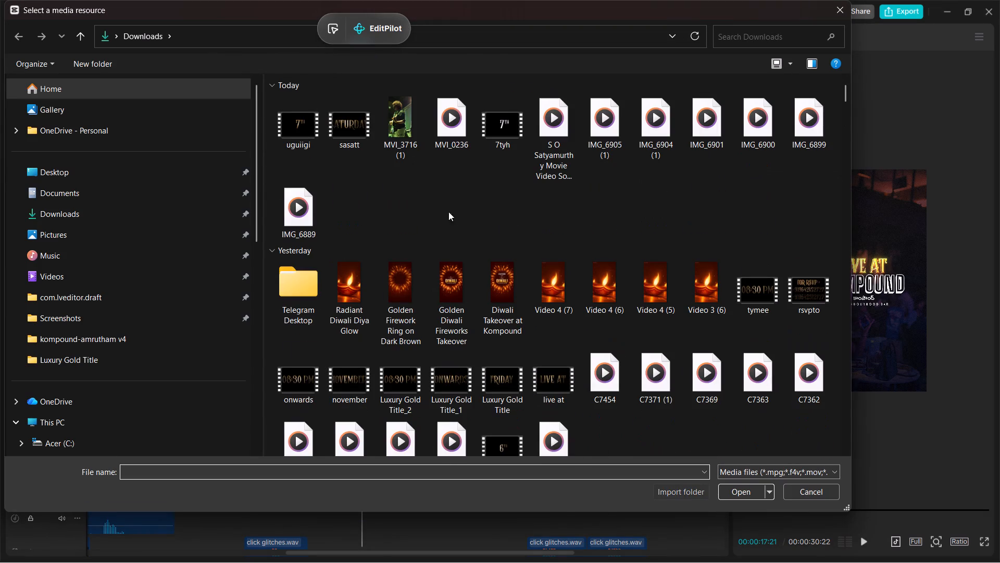
drag(401, 176, 399, 130)
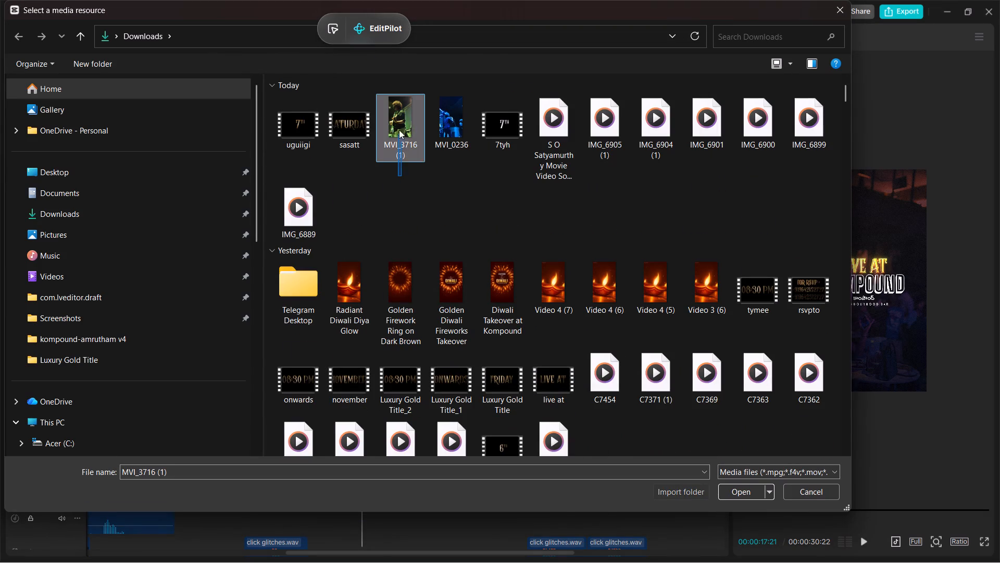
drag(399, 130, 822, 105)
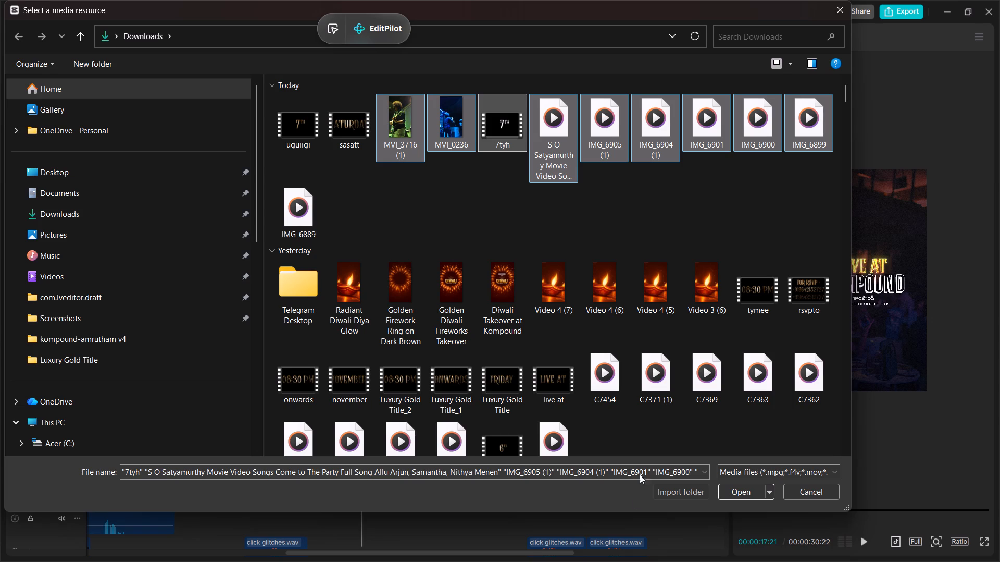
key(Return)
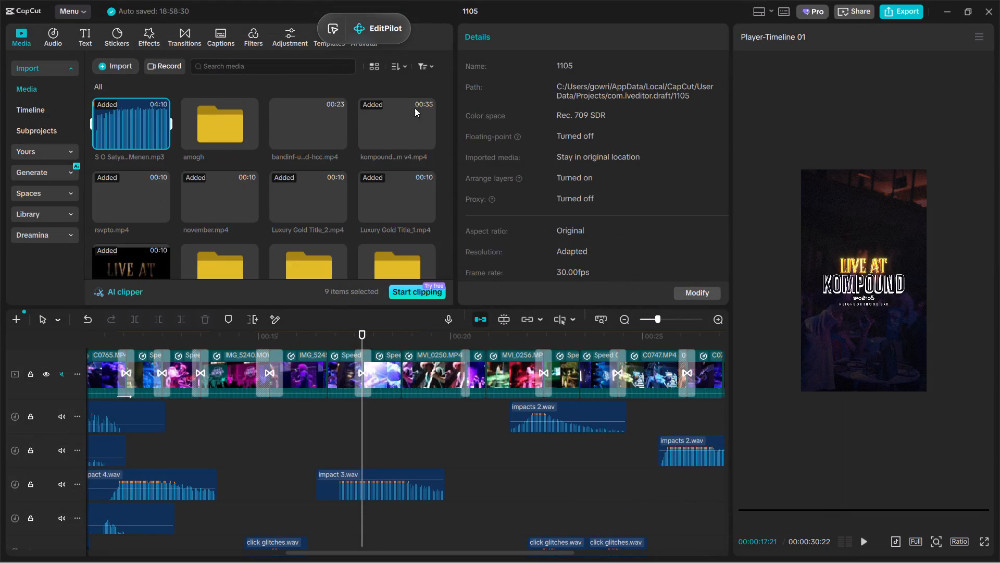
Import the remaining band clip IMG_6889.MOV from Downloads into the project media.
scroll(333, 245, down, 4)
scroll(306, 262, up, 1)
scroll(306, 262, down, 6)
click(108, 67)
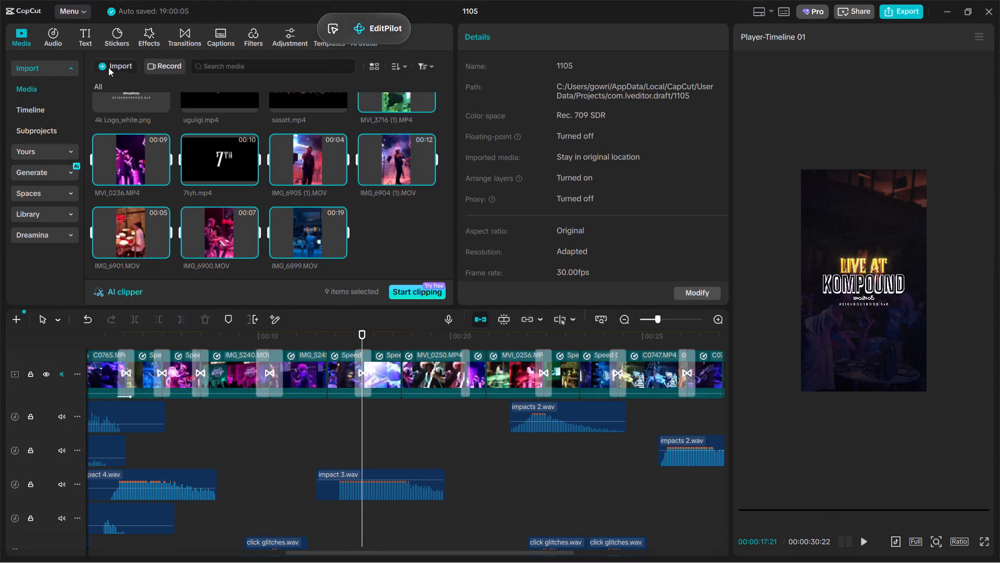
click(135, 84)
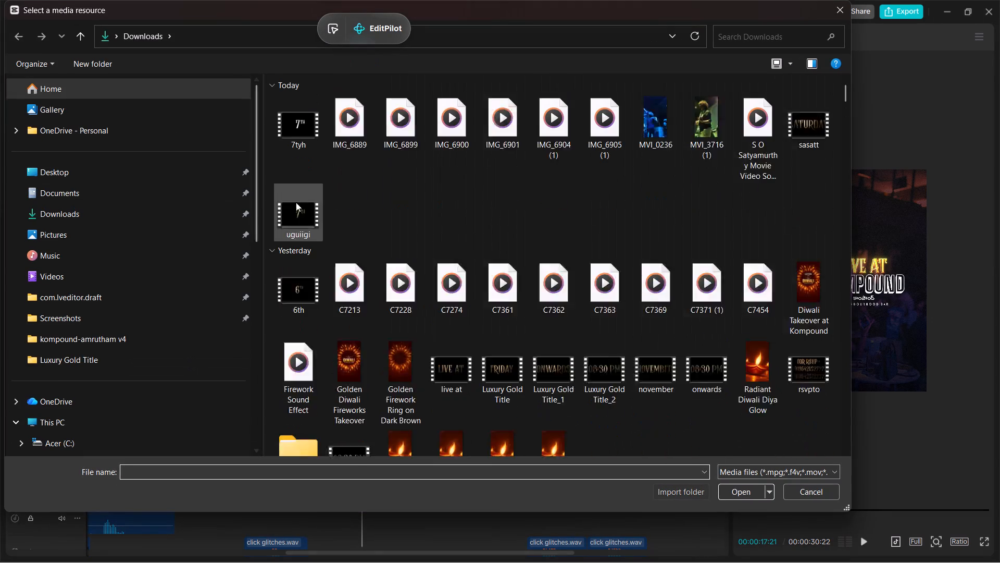
double_click(296, 217)
scroll(341, 234, down, 4)
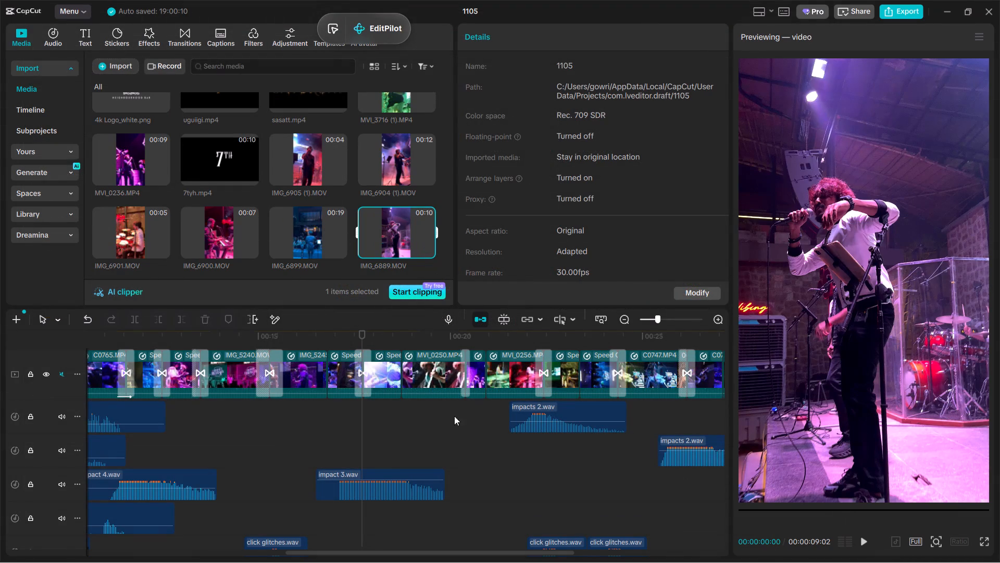
Replace the Band Amogh logo section's clip at 00:00:12:00 with a slightly later portion of IMG_6905 (1).MOV, keeping the original video effect.
click(383, 423)
drag(383, 423, 201, 407)
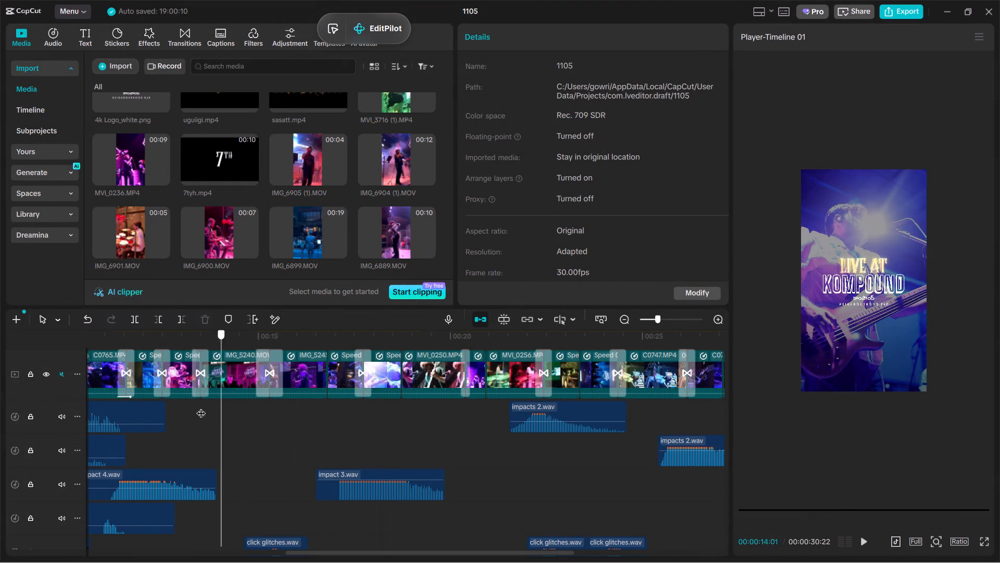
drag(201, 407, 402, 438)
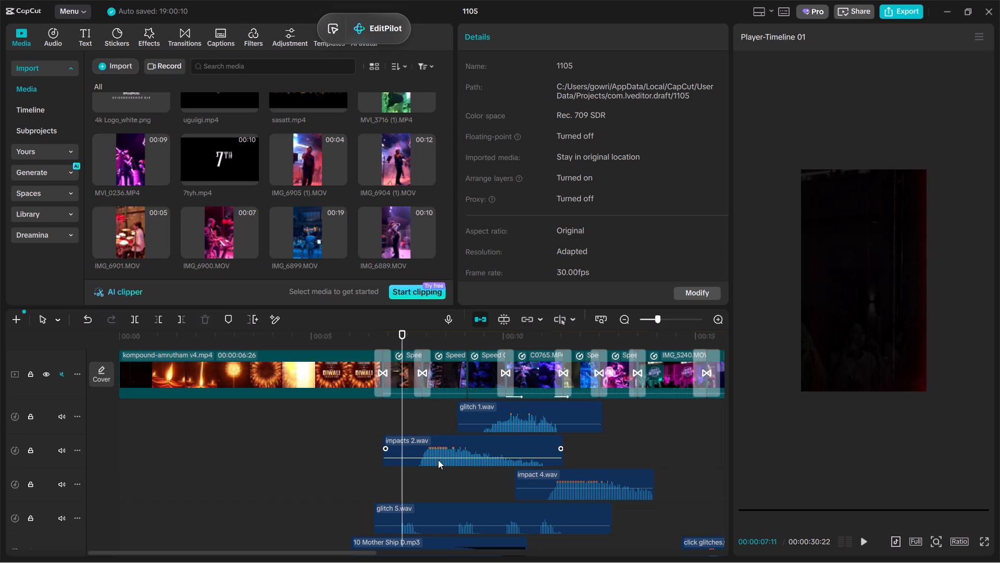
click(436, 422)
drag(436, 419, 486, 438)
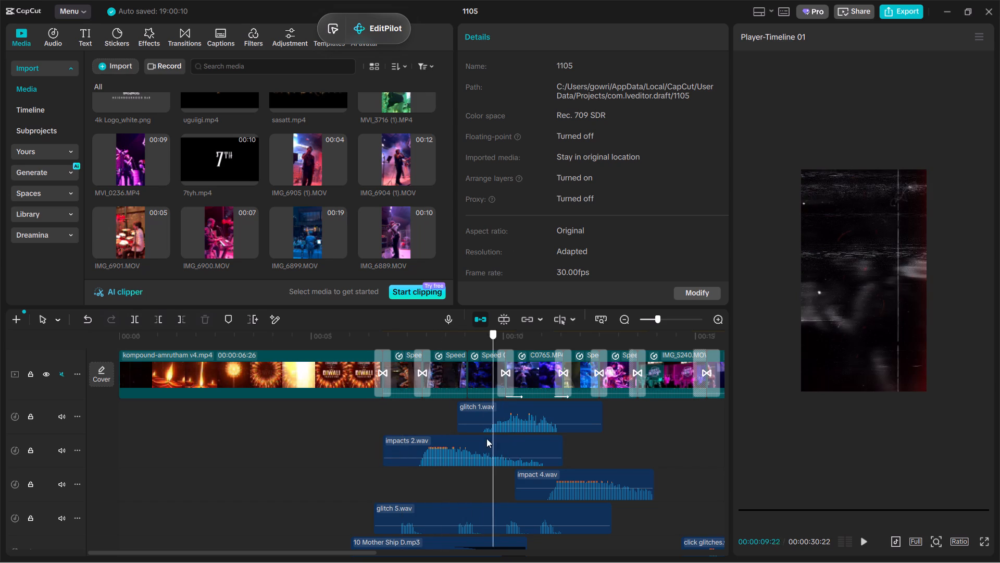
drag(486, 438, 592, 479)
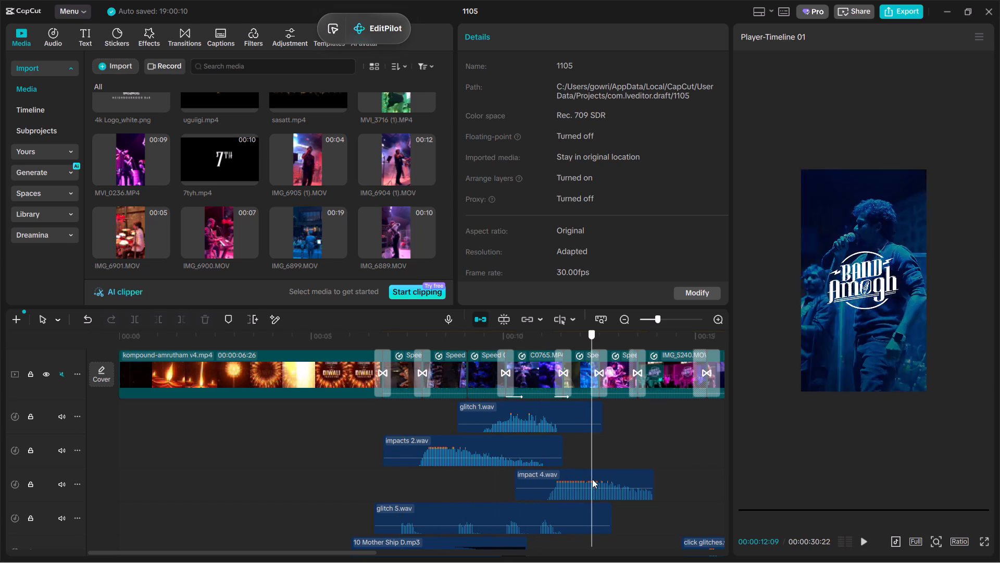
drag(592, 479, 581, 488)
click(313, 157)
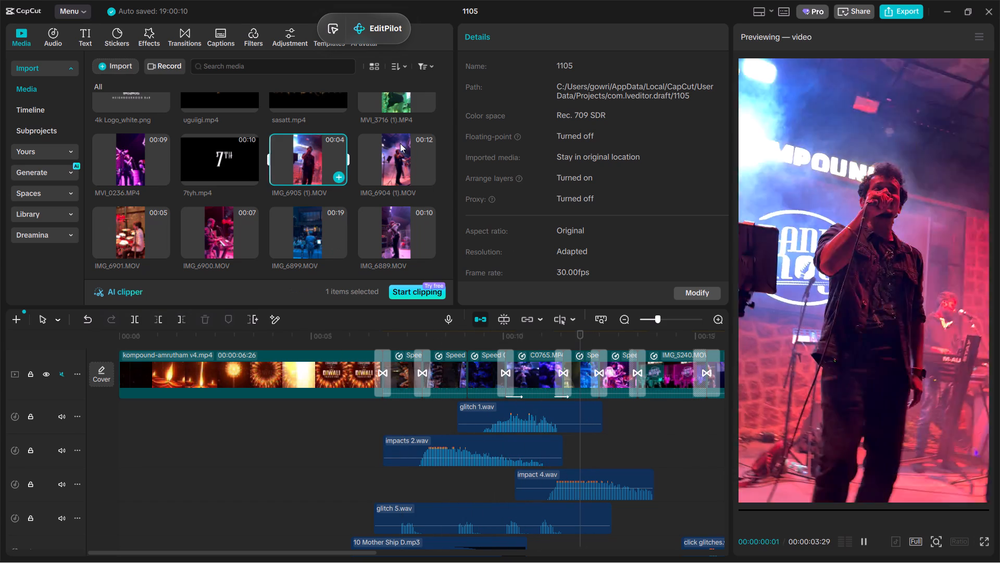
drag(333, 158, 500, 308)
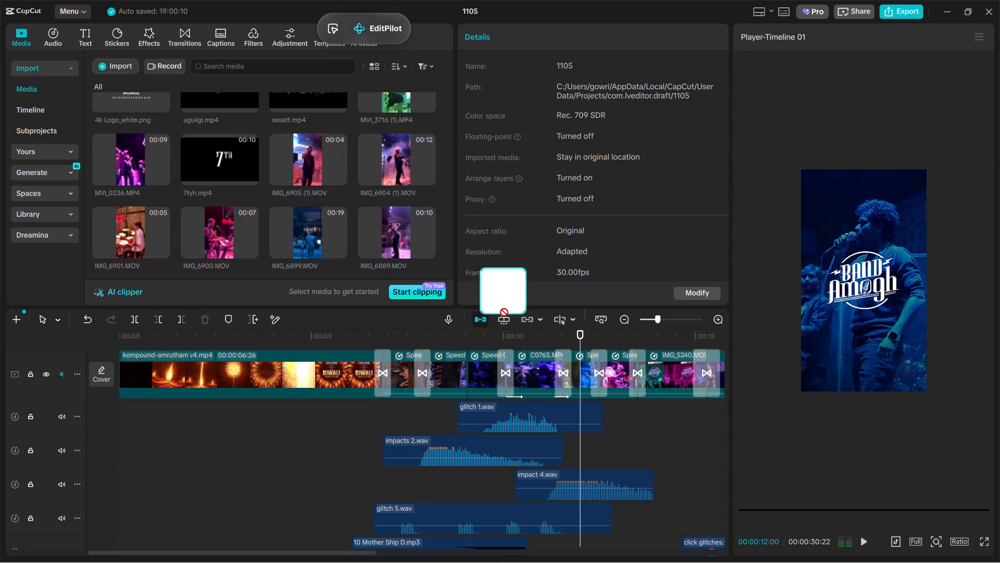
drag(500, 308, 576, 383)
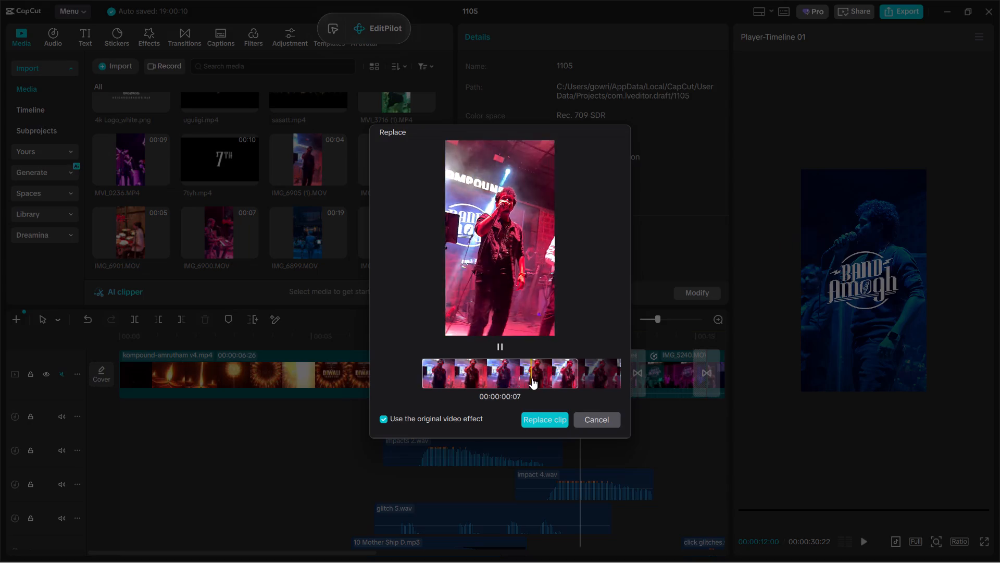
drag(532, 378, 462, 385)
click(528, 421)
click(466, 322)
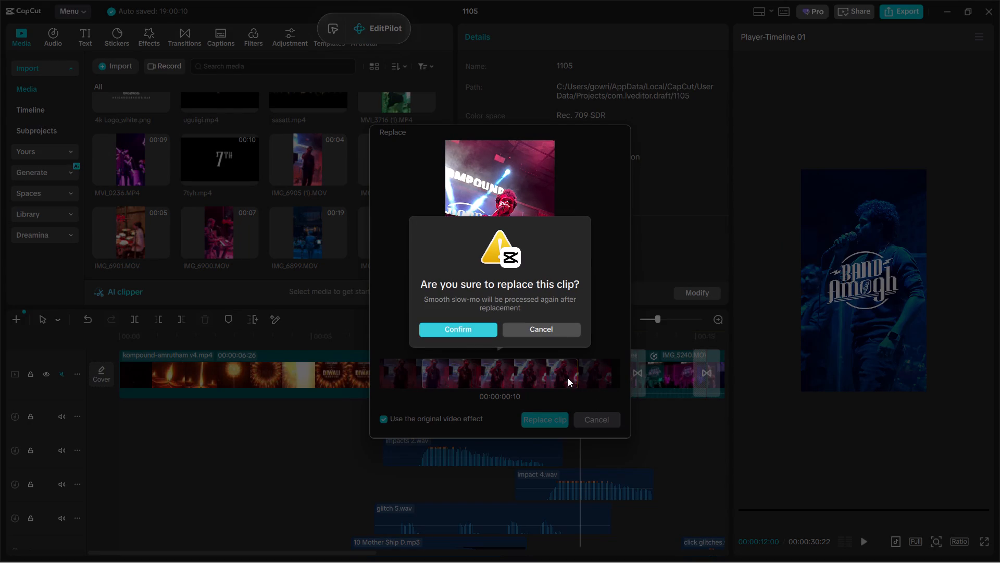
click(486, 333)
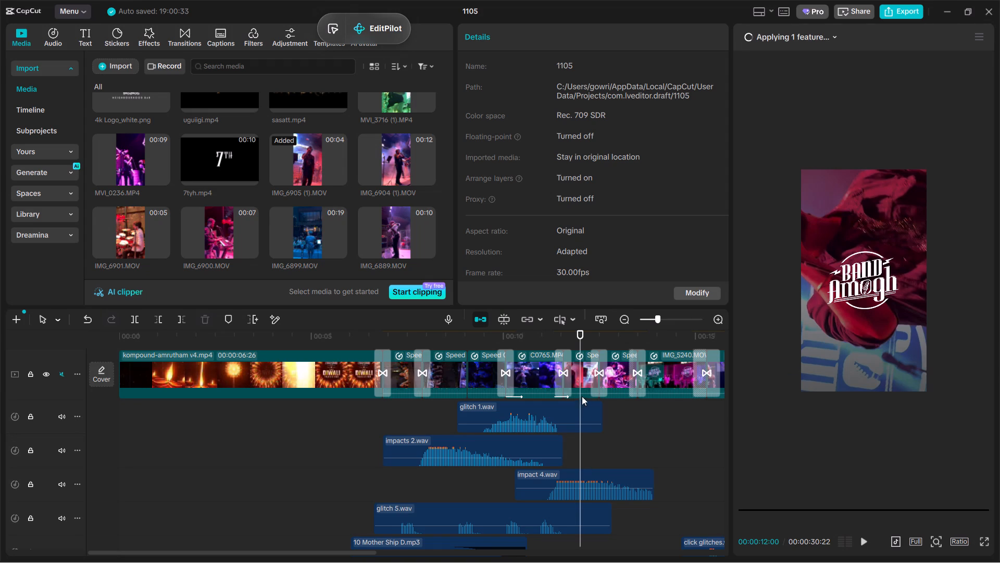
Set the replaced clip's rotation to 0° and scale to 175%, and reposition it to X 0, Y -539 behind the logo.
click(577, 387)
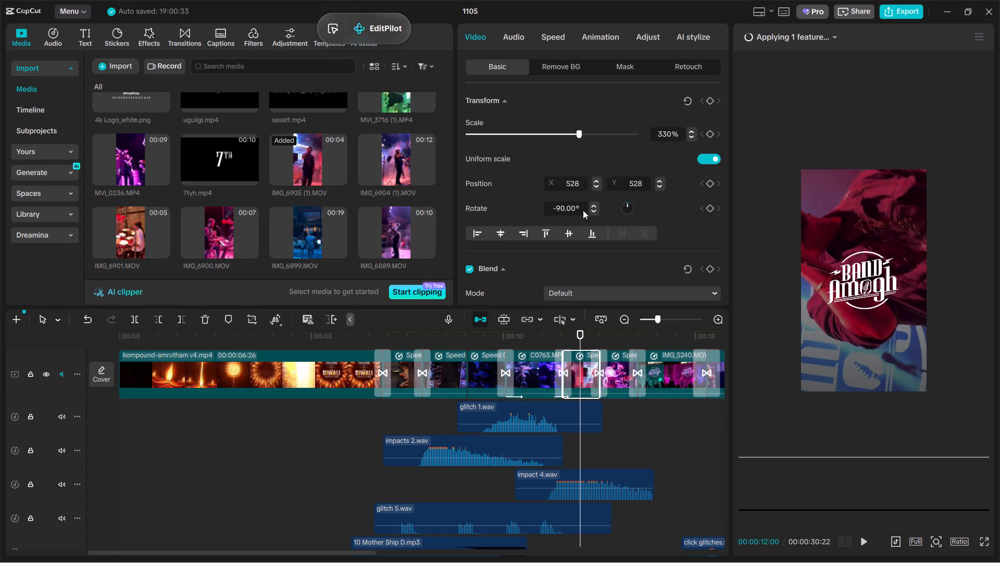
drag(580, 206, 405, 199)
key(0)
key(Return)
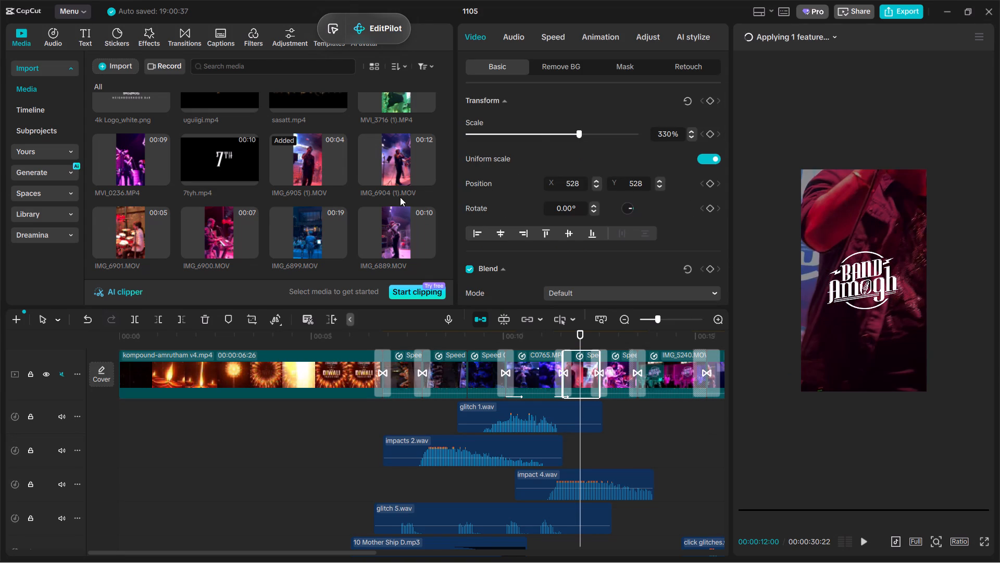
click(545, 132)
drag(829, 377, 786, 457)
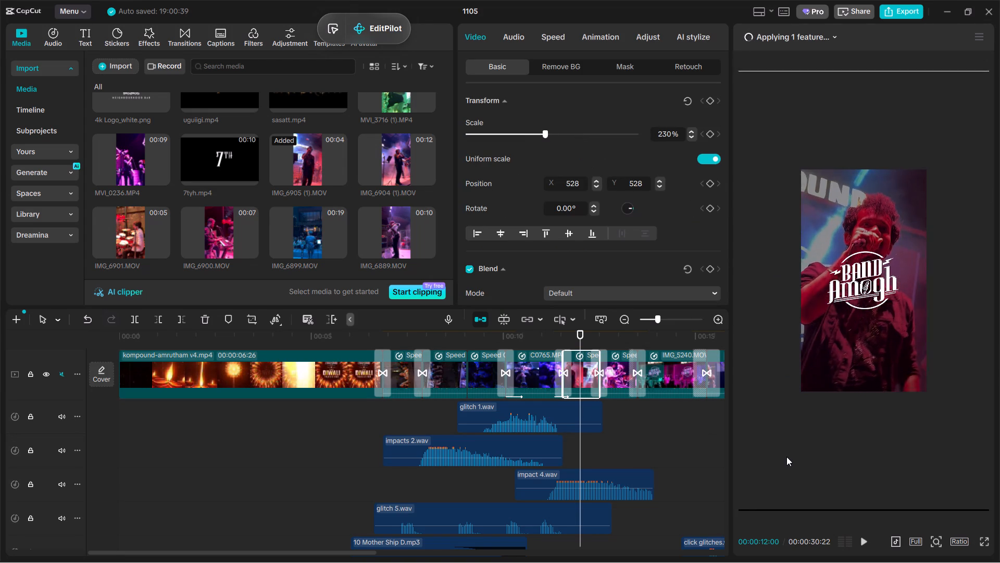
drag(786, 457, 796, 439)
click(533, 133)
drag(534, 133, 530, 146)
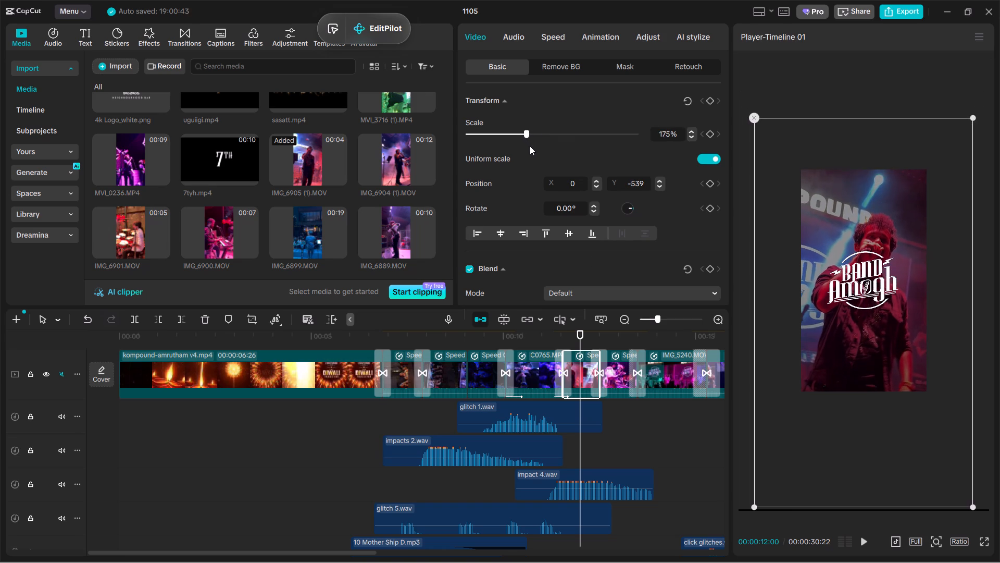
Set the clip behind the Band Amogh logo to 176% scale and move it up to about Y -185.
drag(530, 146, 527, 145)
drag(902, 421, 899, 400)
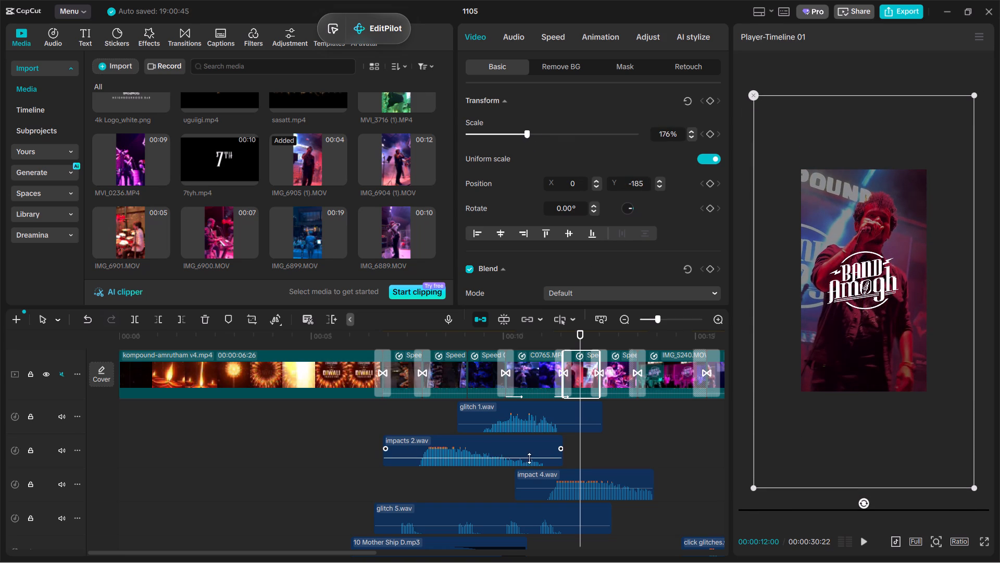
click(872, 429)
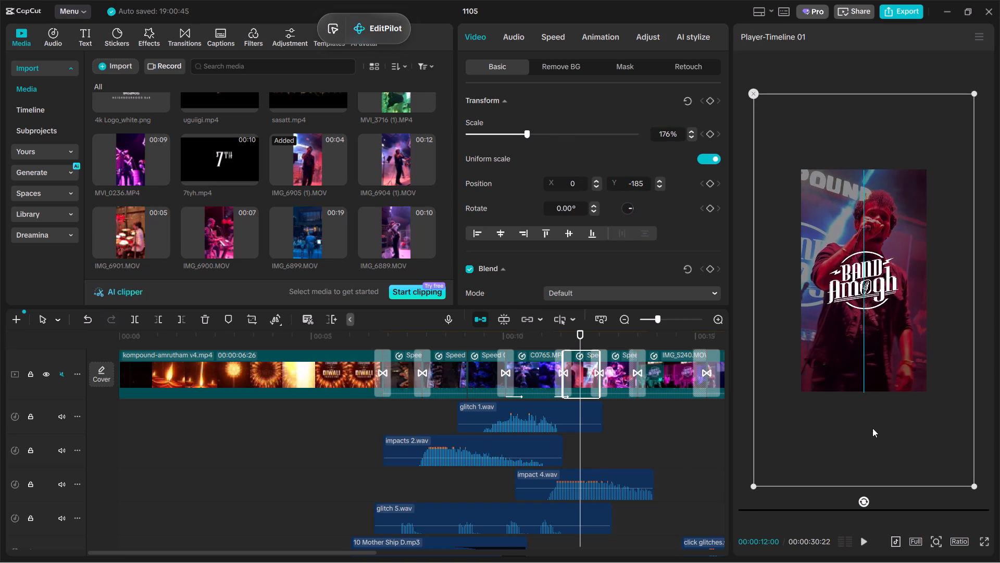
Play back the logo section, scan the rest of the timeline, and preview IMG_6900, IMG_6901 and IMG_6899 as replacement candidates.
click(497, 481)
key(space)
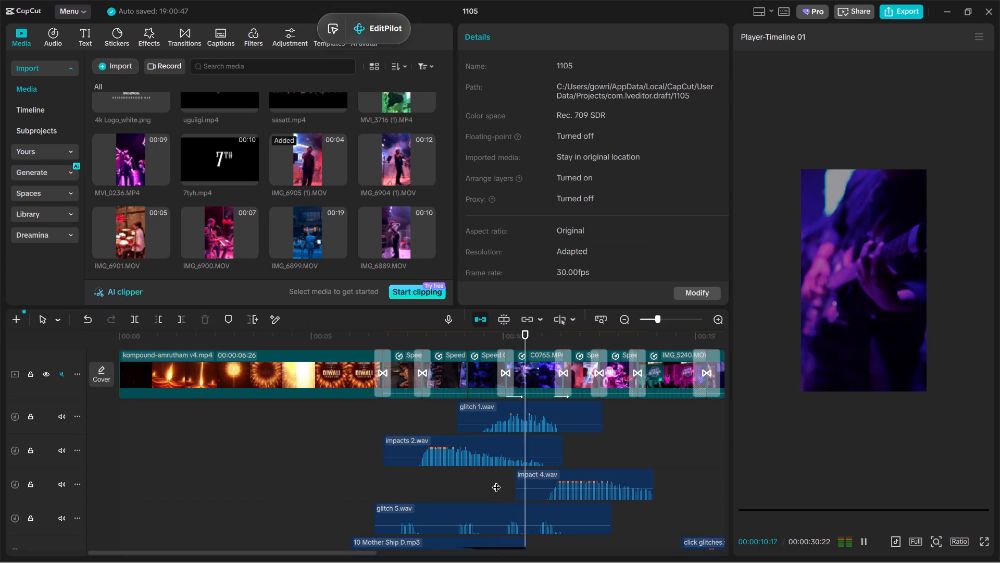
key(space)
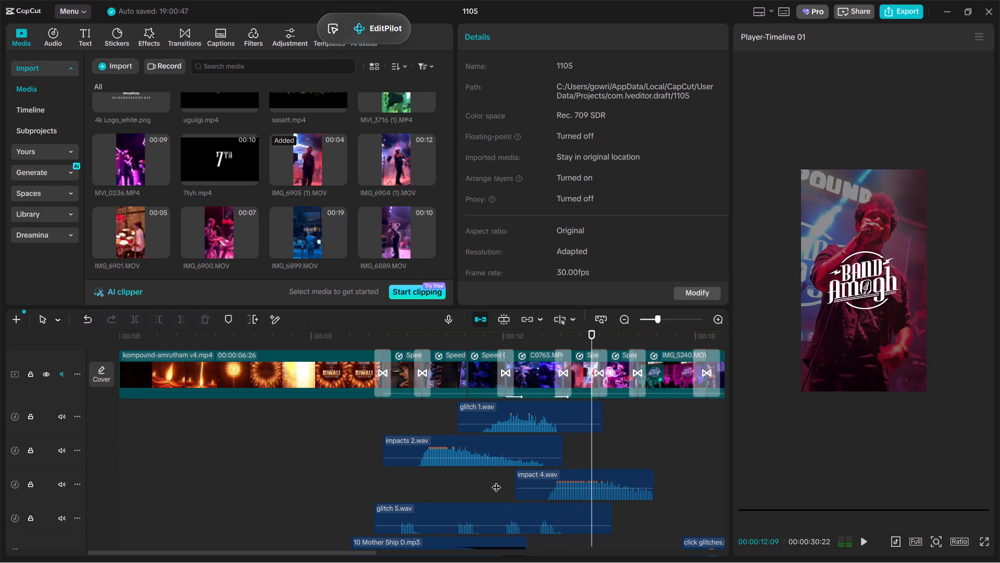
key(space)
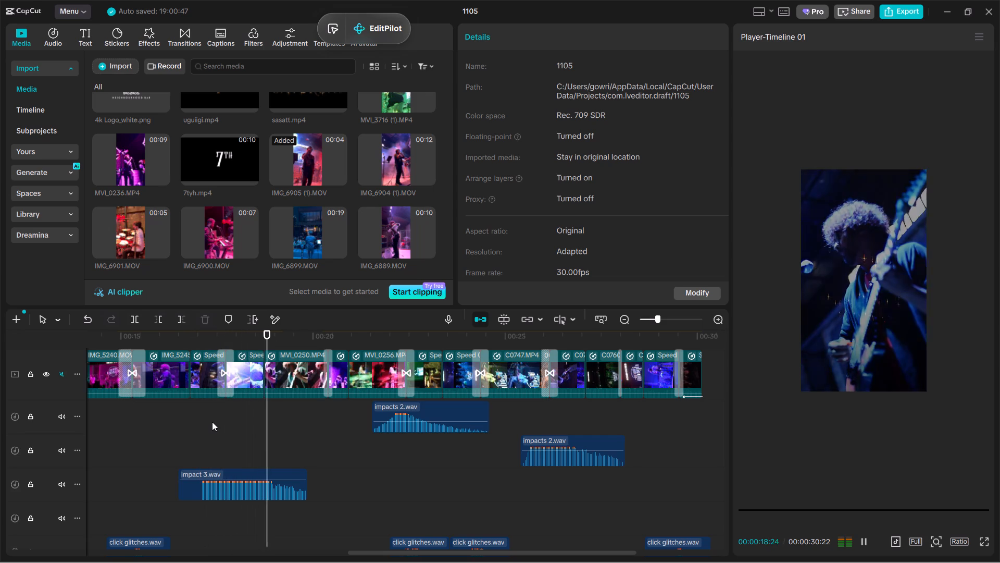
click(244, 419)
drag(244, 419, 290, 437)
click(211, 226)
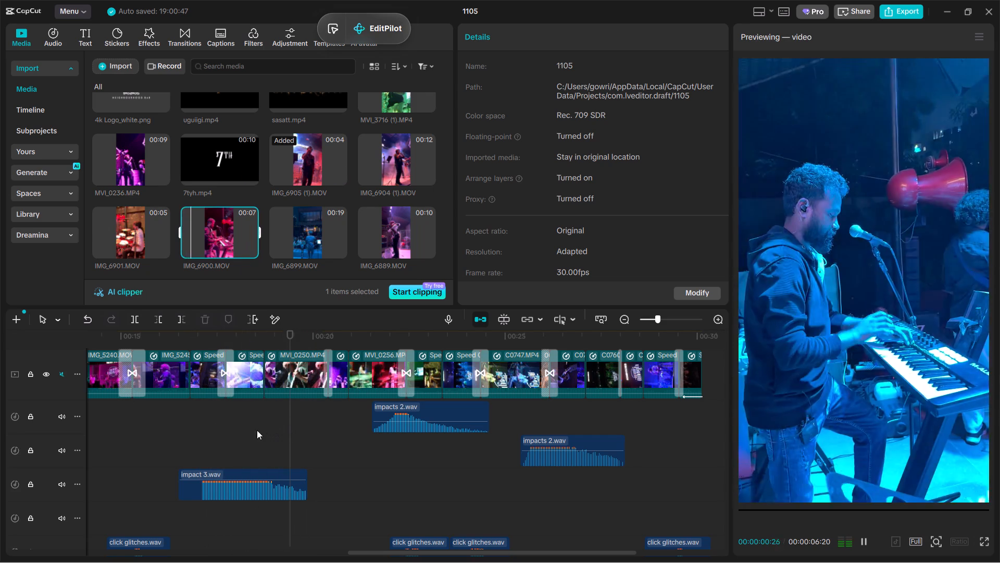
click(254, 430)
drag(254, 430, 577, 434)
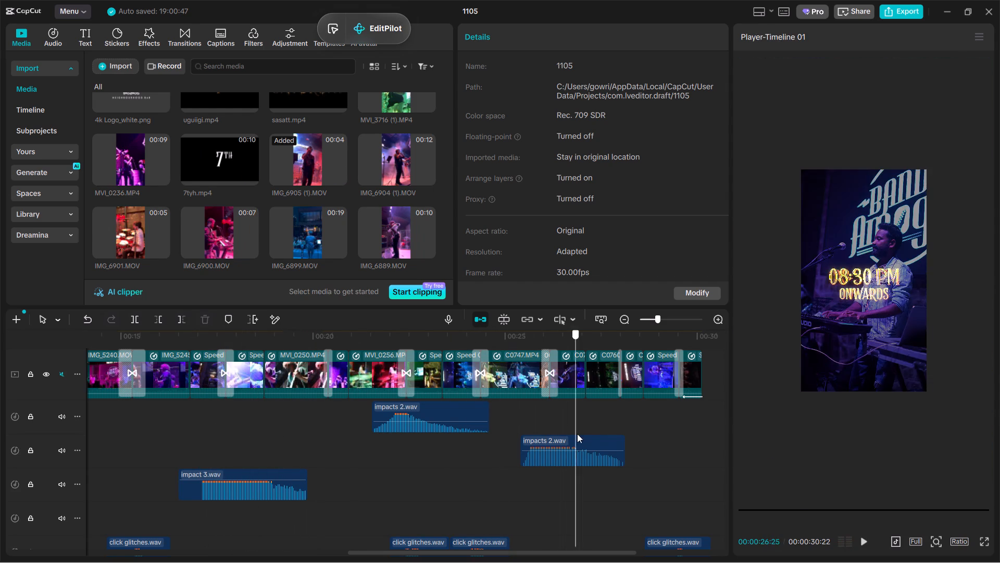
drag(577, 434, 517, 428)
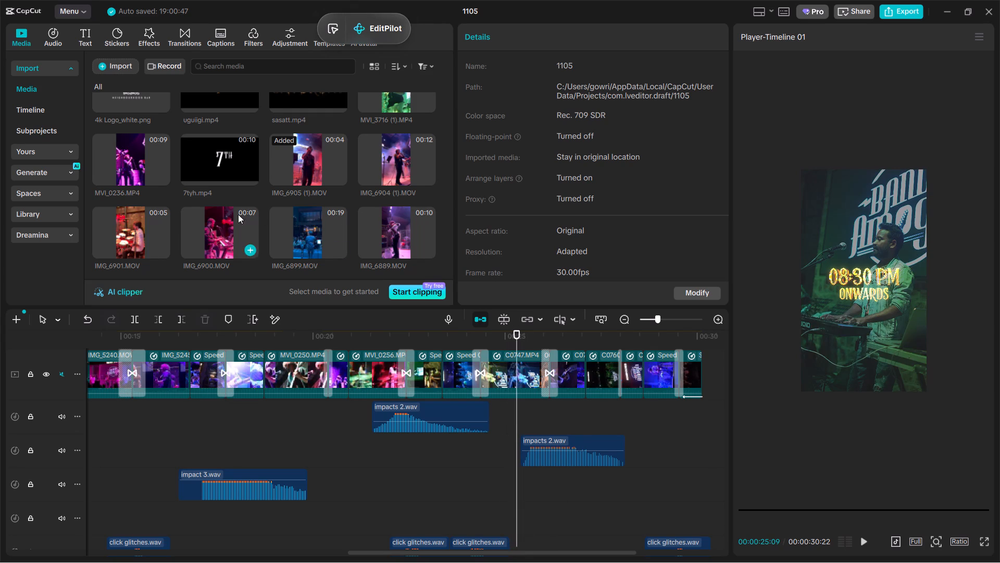
click(226, 227)
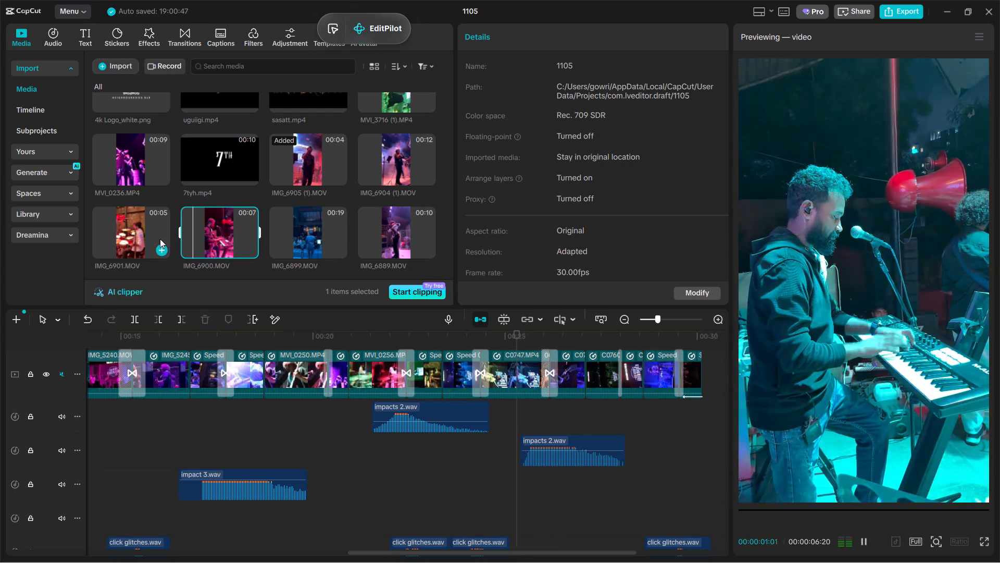
click(160, 239)
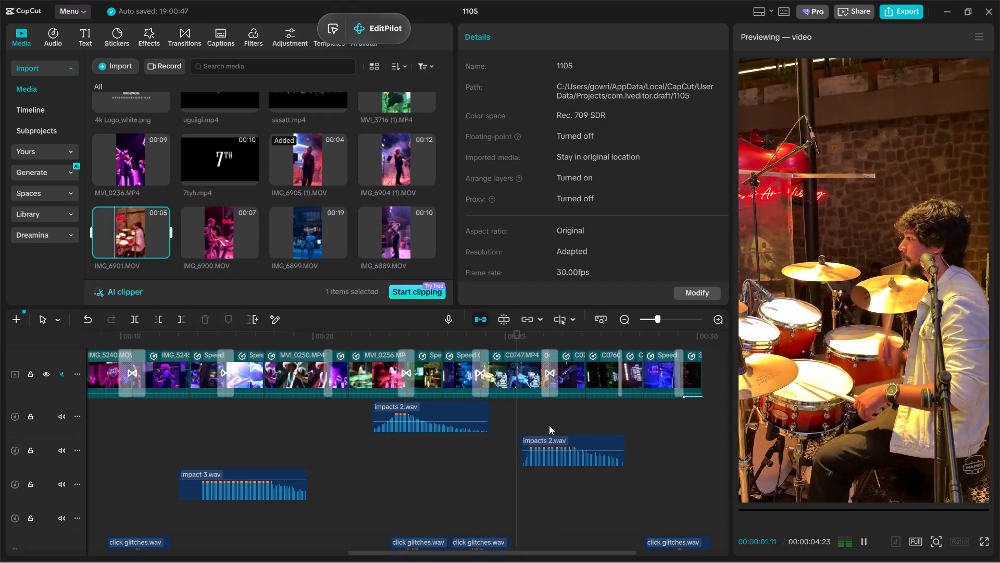
click(327, 231)
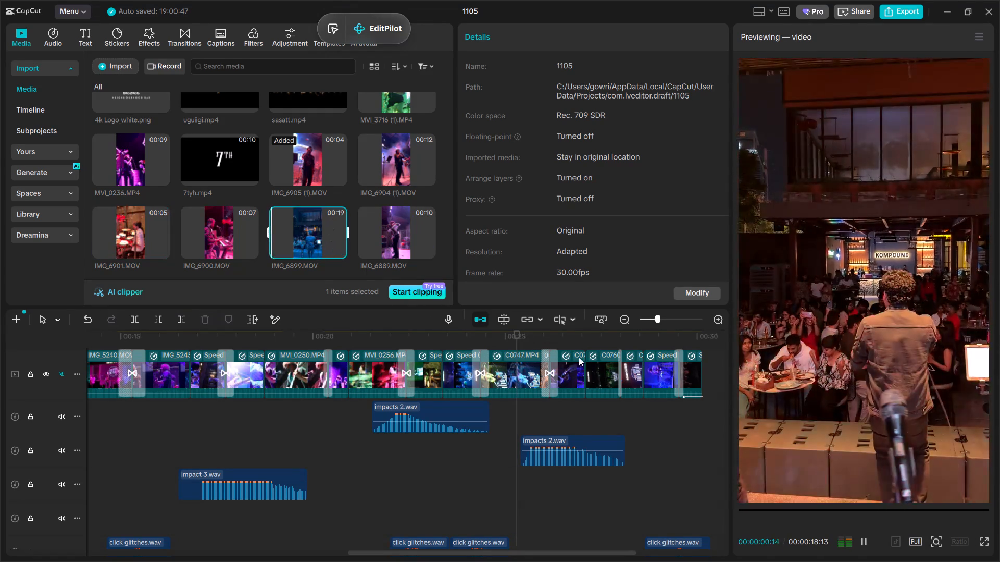
Replace the final clip behind the FOR RSVP title with a slightly later portion of IMG_6899.MOV, keeping the original video effect.
click(649, 415)
drag(649, 415, 649, 415)
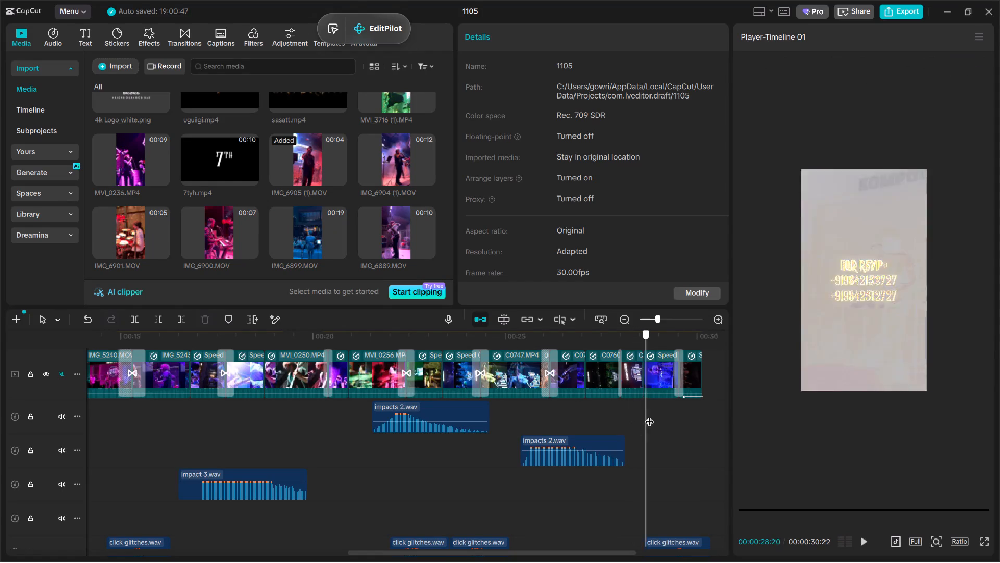
drag(649, 415, 696, 432)
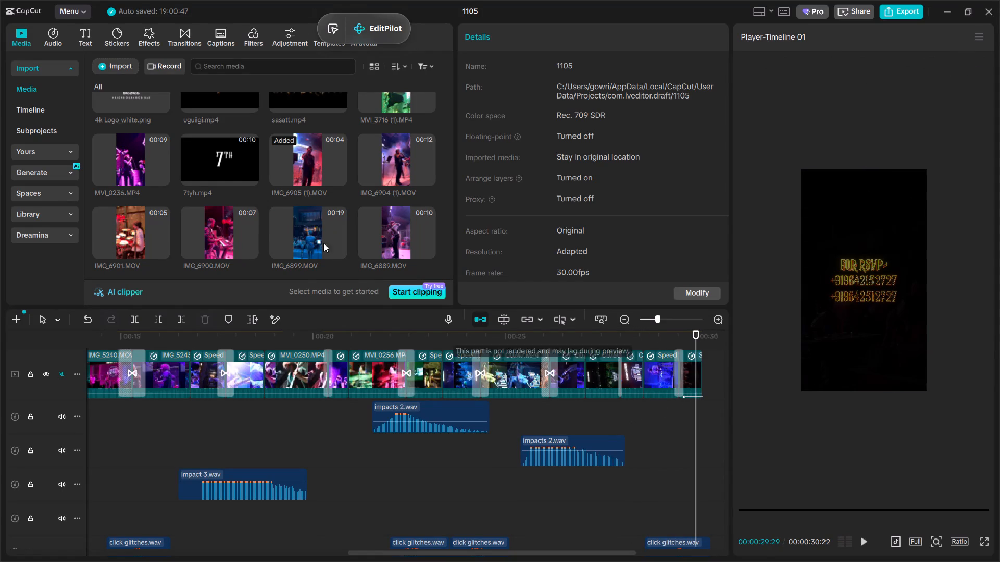
drag(142, 228, 174, 218)
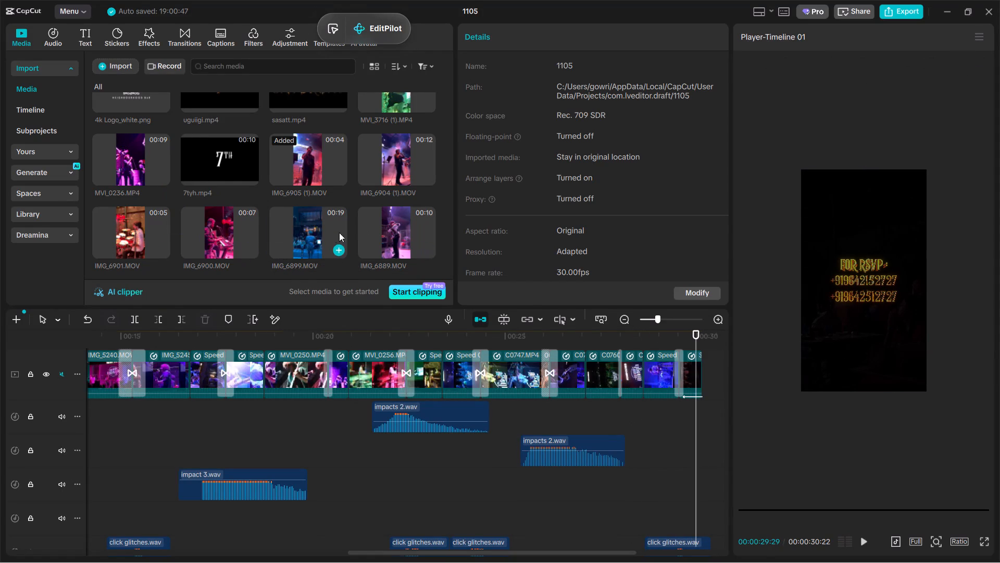
click(426, 230)
click(313, 225)
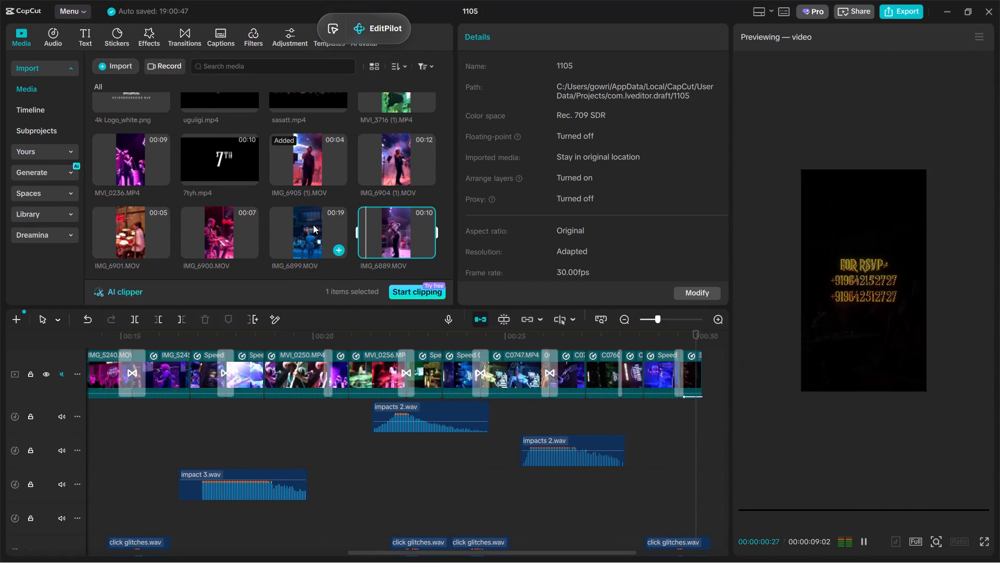
drag(313, 225, 690, 368)
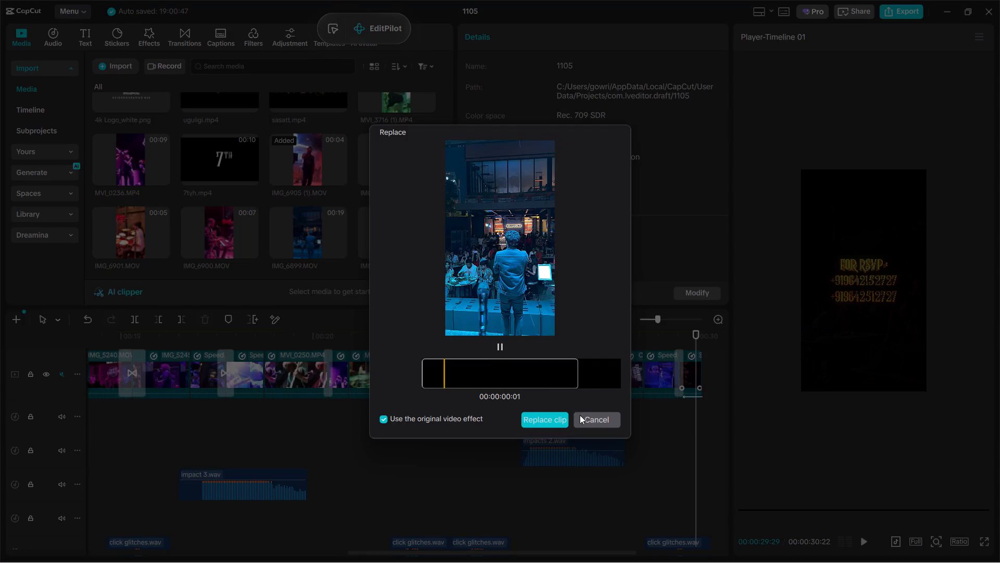
ctrl+drag(536, 375, 498, 380)
ctrl+click(561, 413)
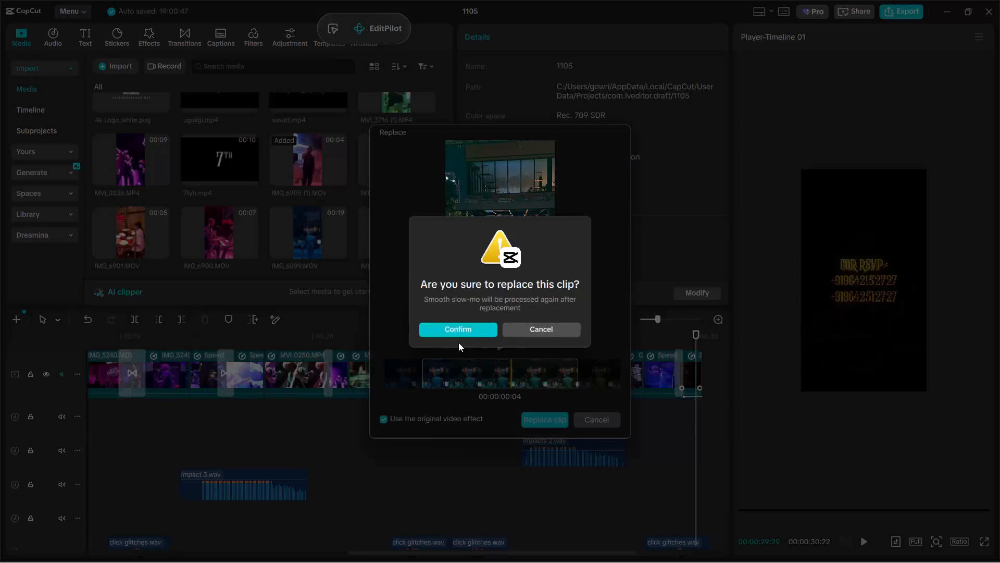
ctrl+click(458, 342)
ctrl+click(463, 333)
Set the final clip's rotation to 0° and reposition it to X -606, Y 943 behind the RSVP text.
ctrl+scroll(698, 375, up, 1)
click(692, 380)
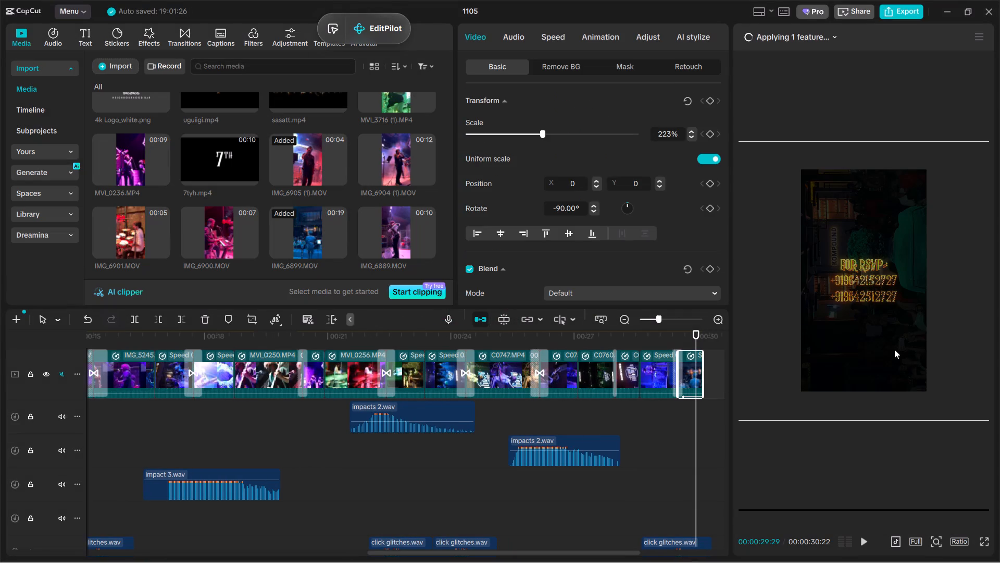
drag(894, 349, 824, 360)
click(583, 209)
drag(582, 209, 410, 208)
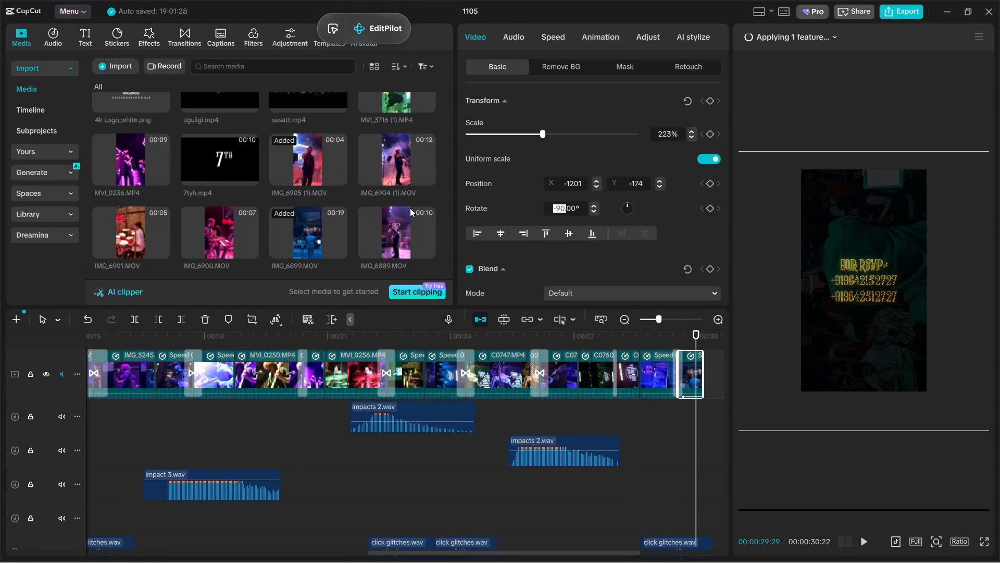
drag(410, 208, 272, 208)
key(0)
key(Return)
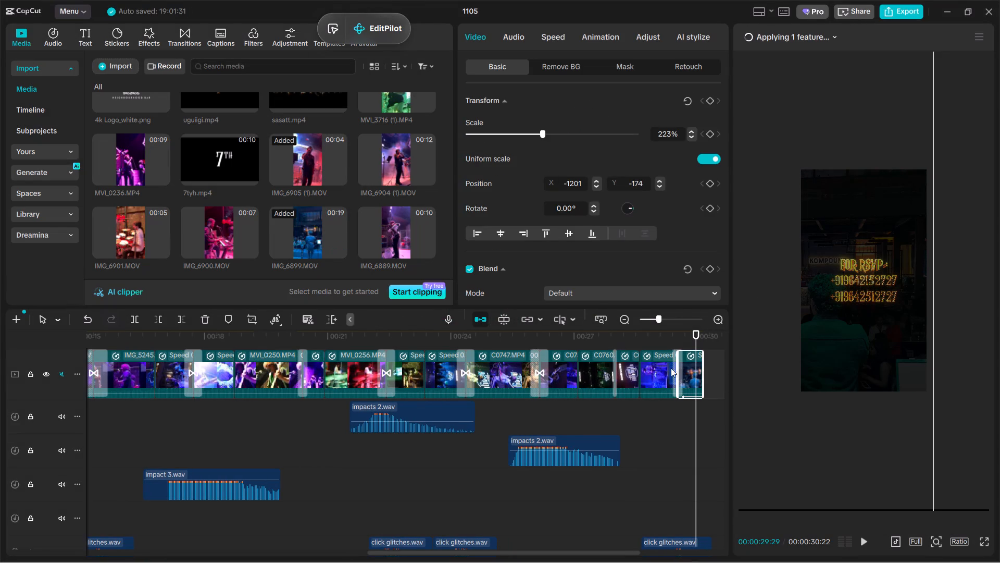
drag(720, 375, 820, 369)
drag(810, 398, 856, 336)
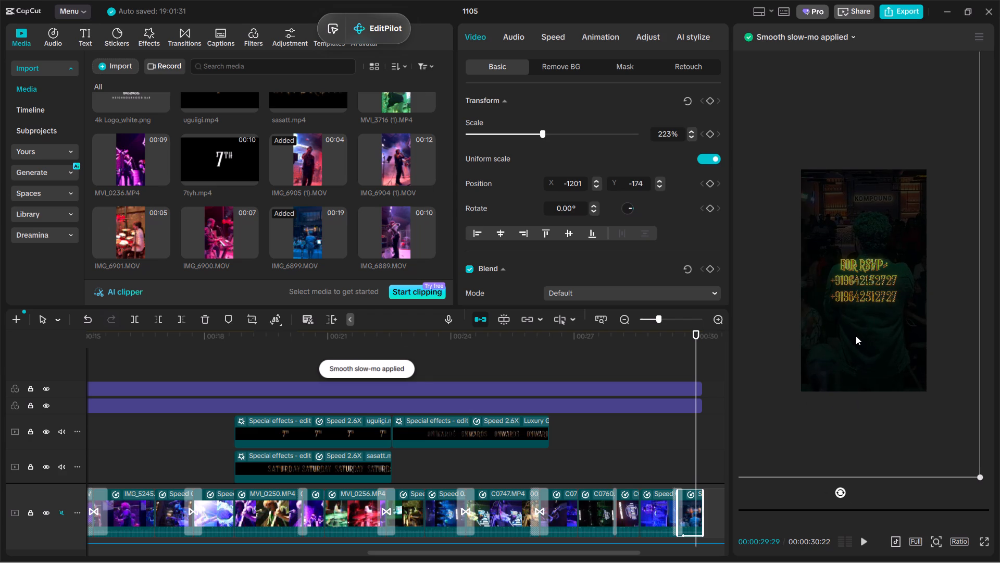
drag(856, 336, 844, 334)
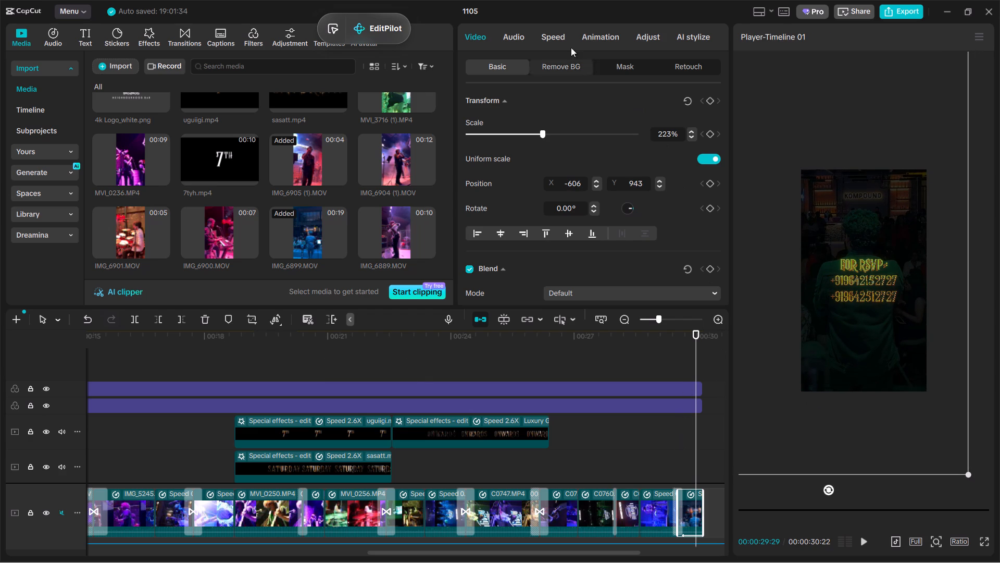
Shorten the final clip's exit animation and play back the ending.
click(598, 42)
click(614, 296)
click(675, 476)
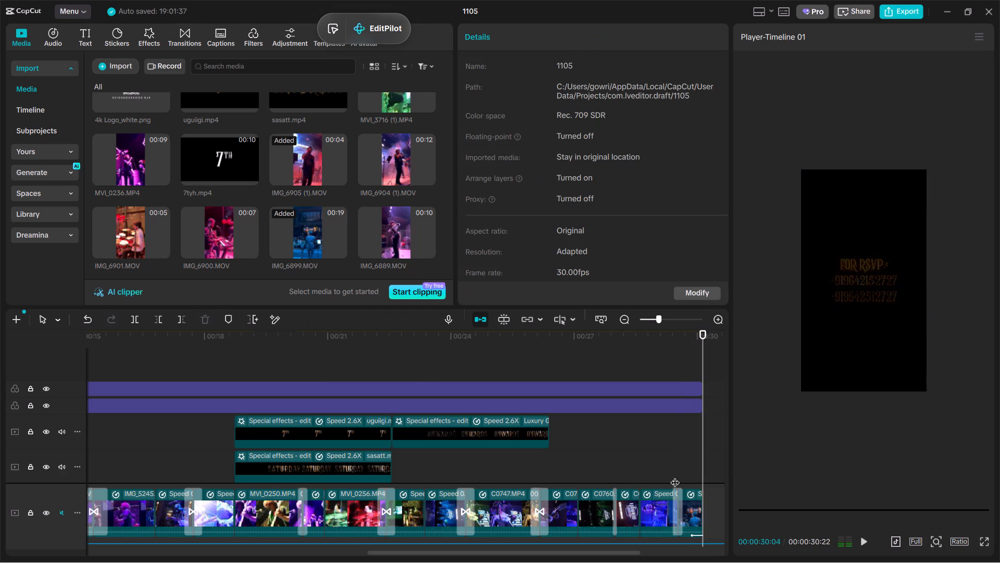
key(space)
key(space)
key(space)
Review the timeline from the start through the Band Amogh logo section and inspect its overlay and effect tracks.
click(534, 467)
drag(534, 467, 264, 356)
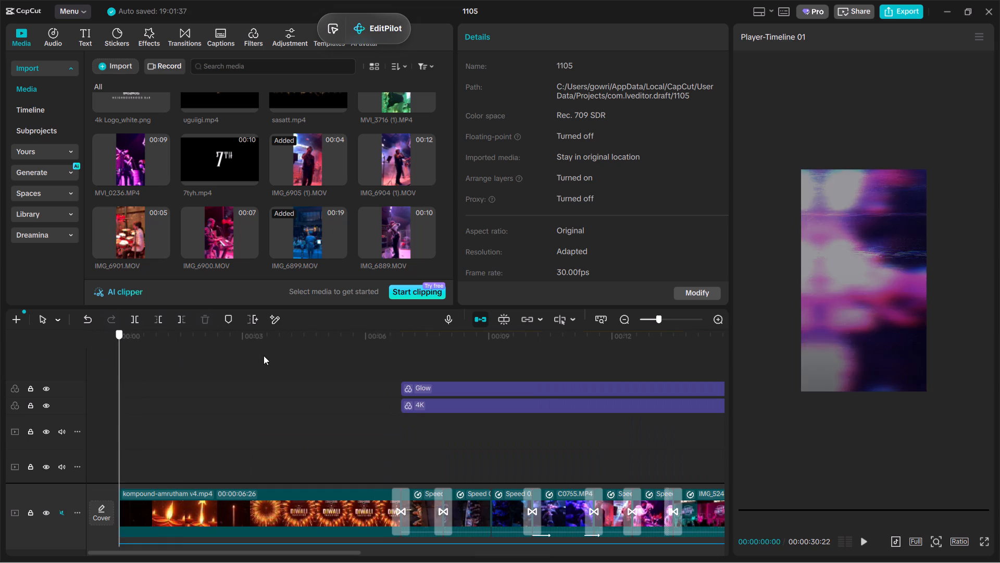
drag(264, 356, 611, 448)
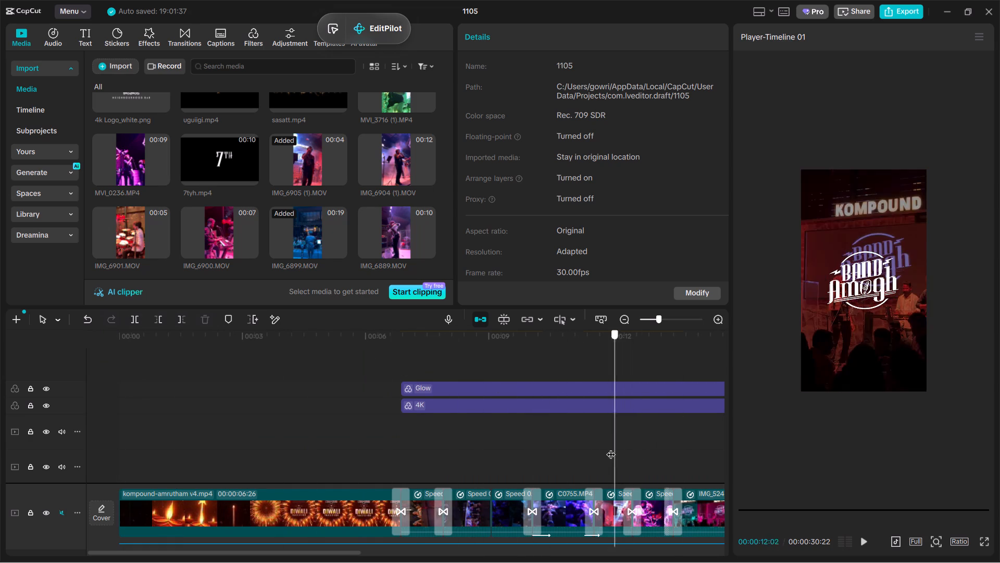
drag(611, 448, 620, 449)
scroll(620, 449, down, 2)
click(637, 422)
drag(648, 414, 665, 422)
scroll(665, 422, down, 1)
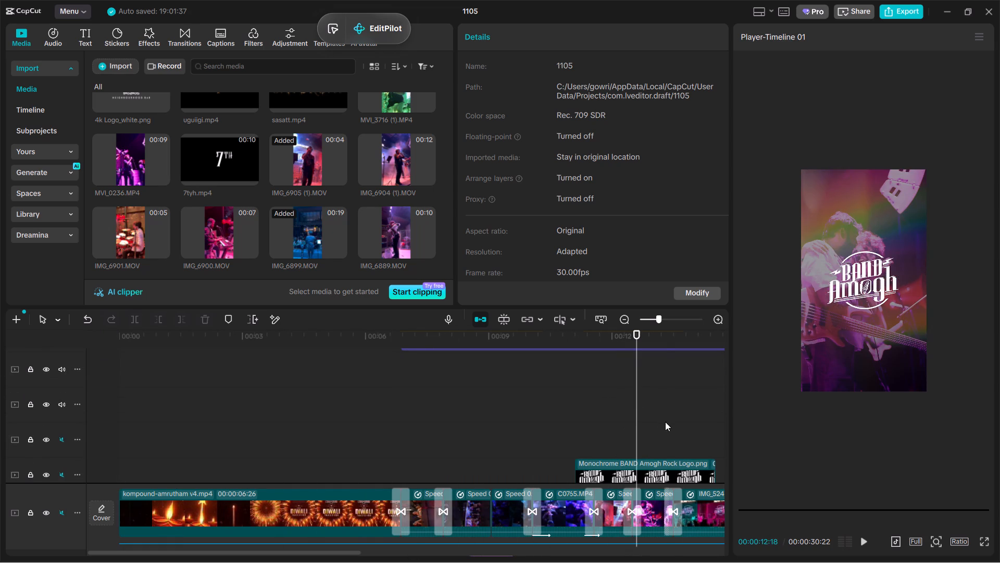
scroll(665, 422, down, 1)
click(665, 422)
drag(665, 422, 644, 442)
scroll(643, 440, down, 1)
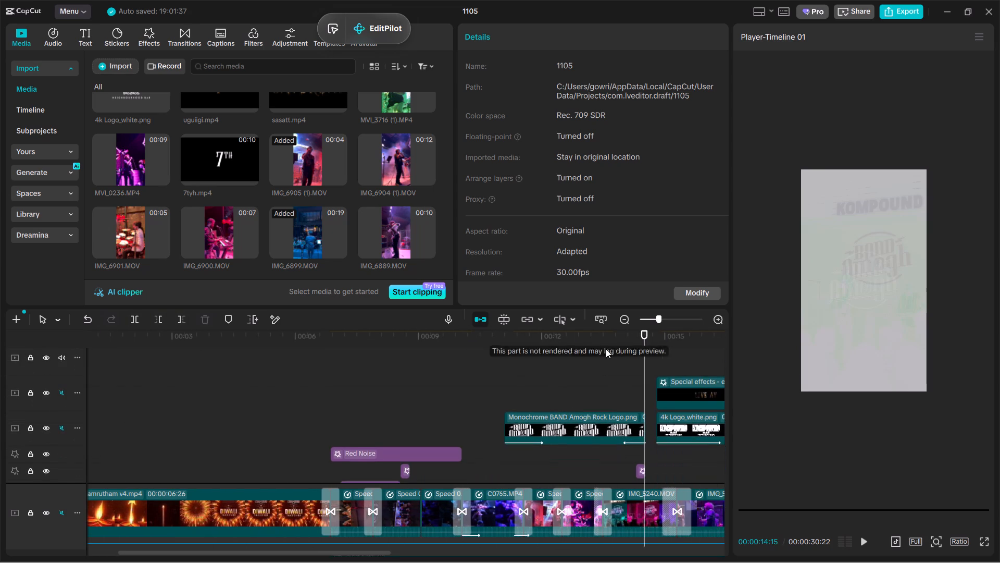
scroll(606, 349, down, 1)
scroll(664, 473, down, 2)
key(space)
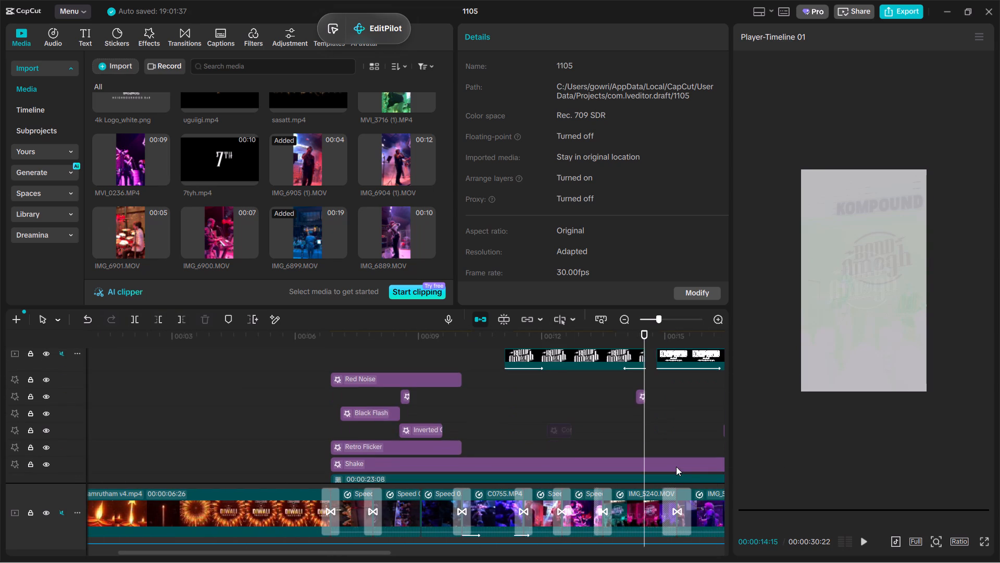
scroll(677, 458, down, 5)
scroll(677, 458, up, 1)
key(space)
Replace the LIVE AT KOMPOUND section's clip at 00:00:17:04 with a slightly later portion of MVI_0236.MP4, keeping the original video effect.
click(636, 512)
drag(639, 509, 654, 516)
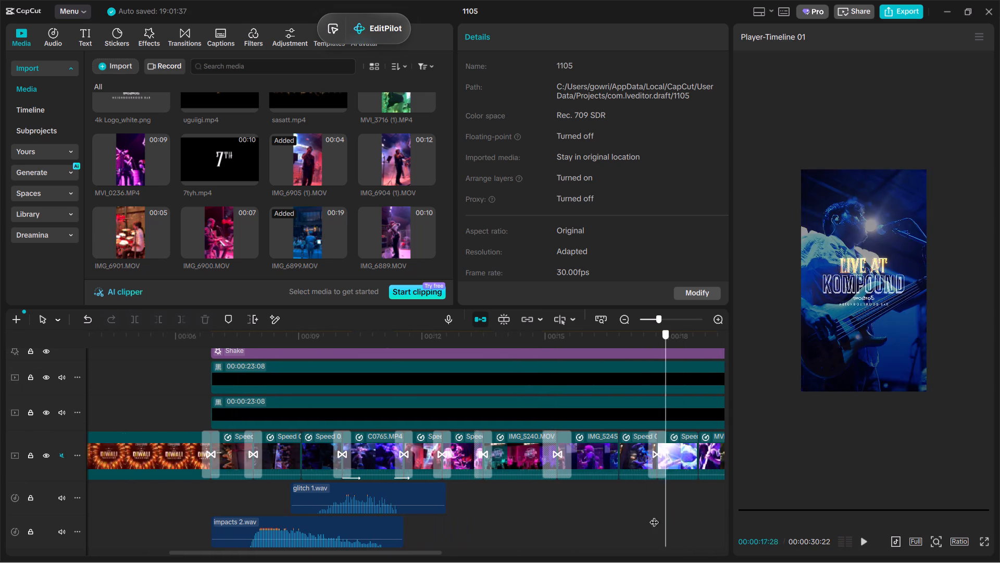
drag(654, 516, 632, 513)
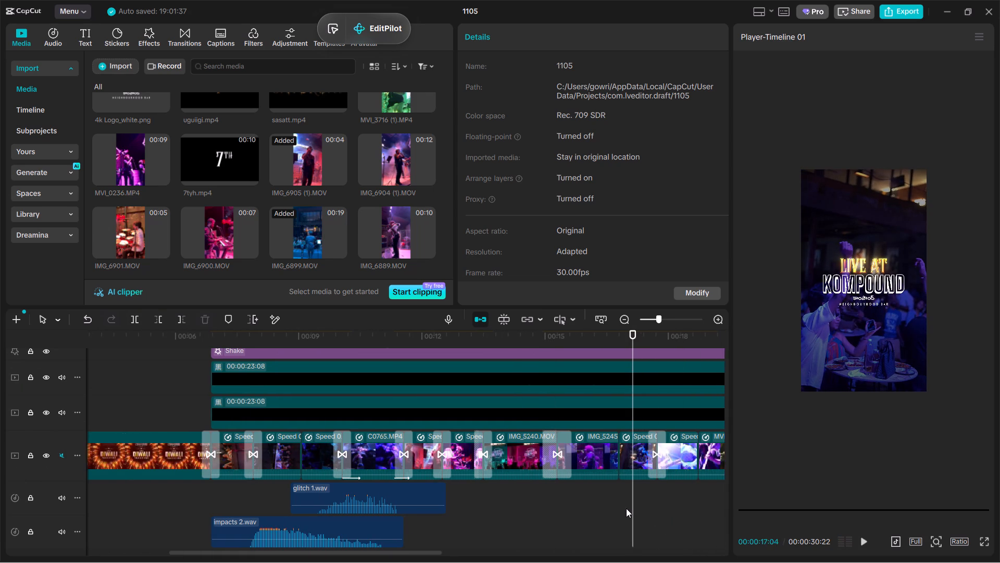
click(126, 174)
key(space)
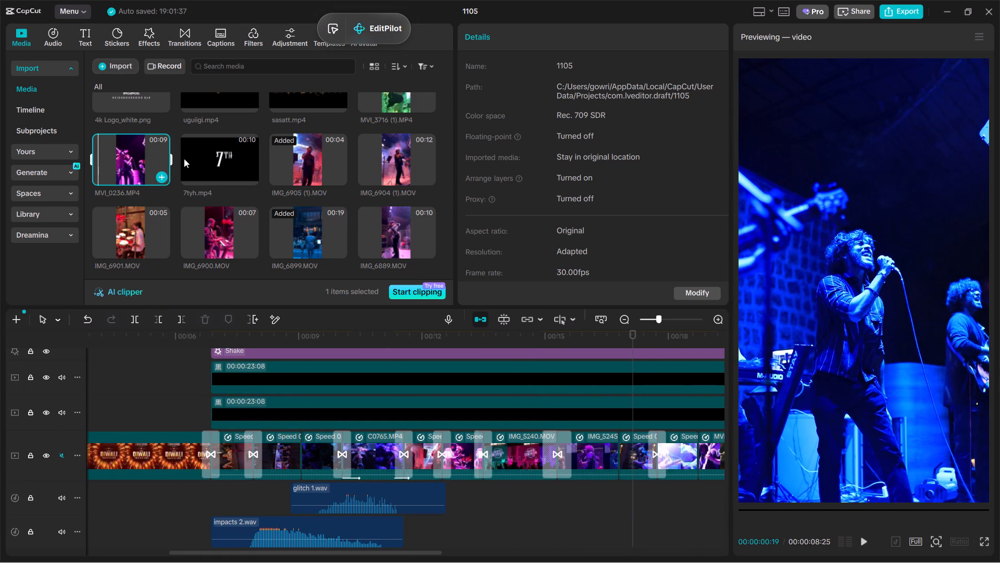
drag(141, 165, 642, 448)
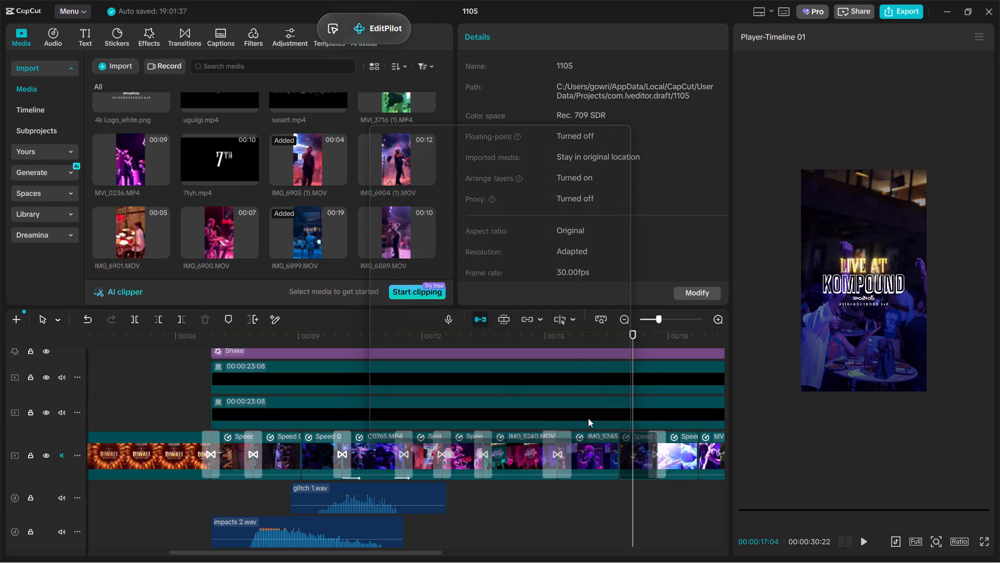
click(546, 407)
drag(533, 369, 510, 369)
click(552, 418)
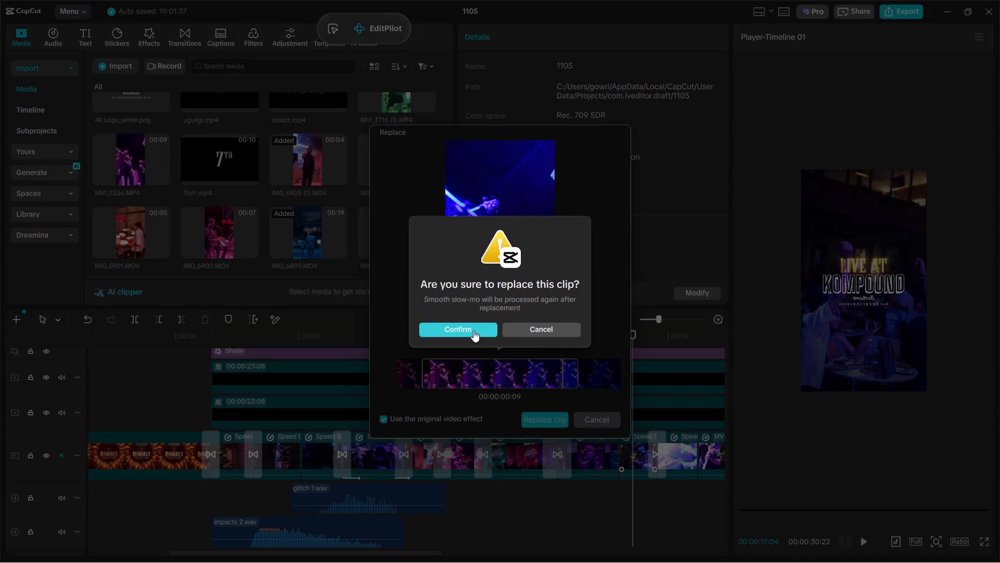
click(473, 330)
Set the replaced LIVE AT KOMPOUND clip's rotation to 0°, enlarge it and reposition it so the guitarist fills the frame behind the title.
click(634, 458)
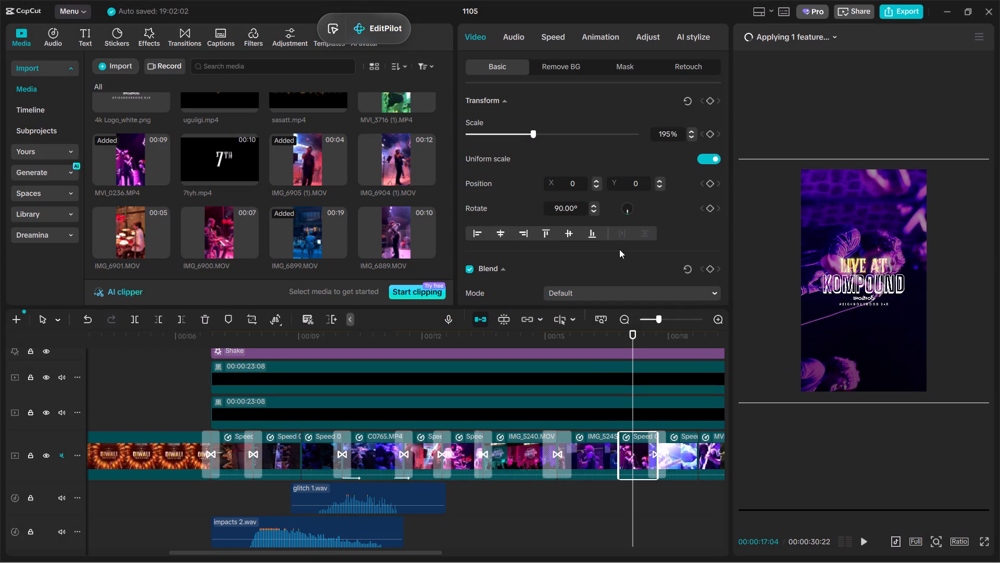
drag(577, 207, 394, 204)
key(0)
key(Return)
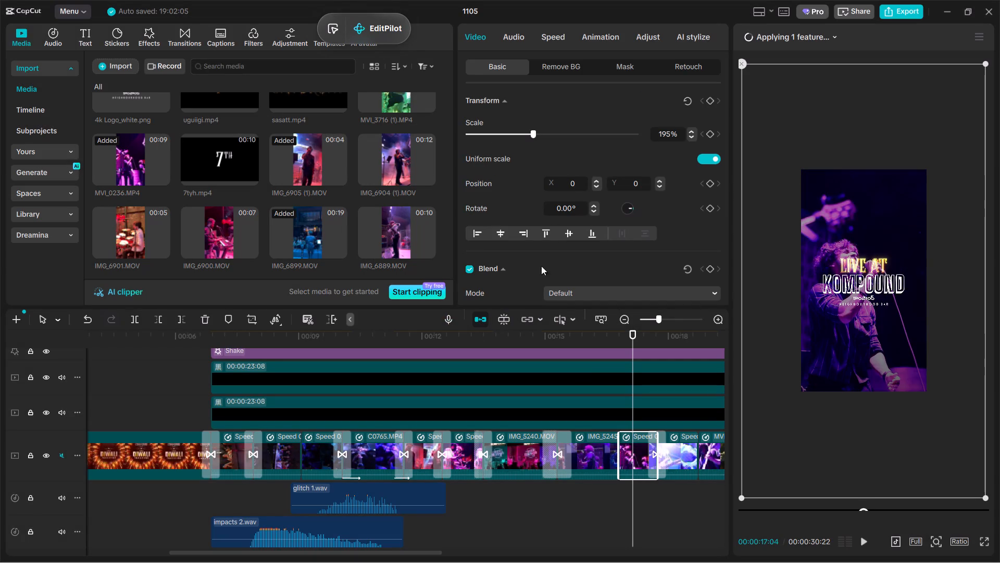
drag(983, 499, 999, 562)
drag(858, 365, 866, 340)
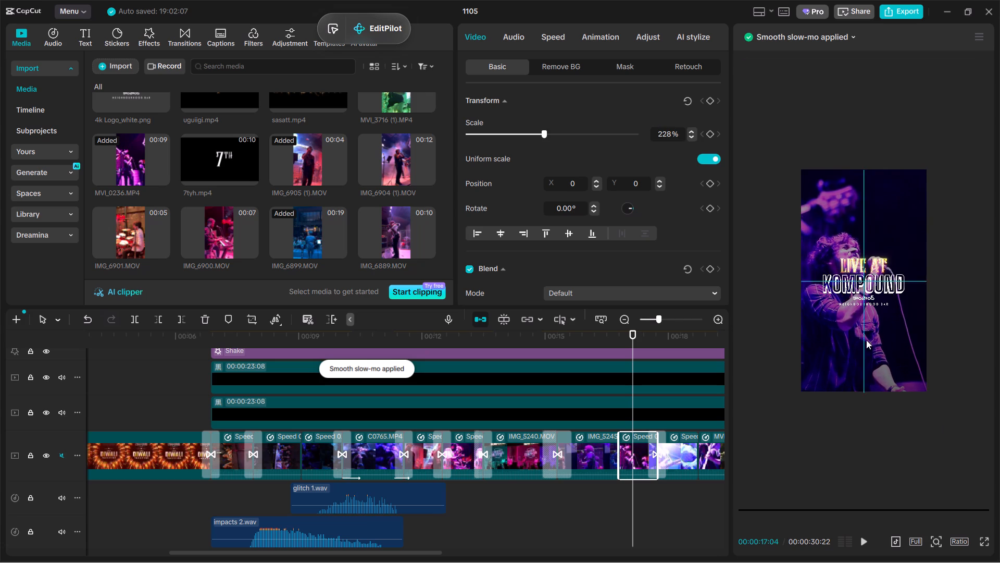
drag(866, 340, 871, 335)
drag(544, 136, 558, 147)
Play back from the reframed LIVE AT KOMPOUND clip into the 7TH NOVEMBER section and examine the following clips.
click(589, 509)
key(space)
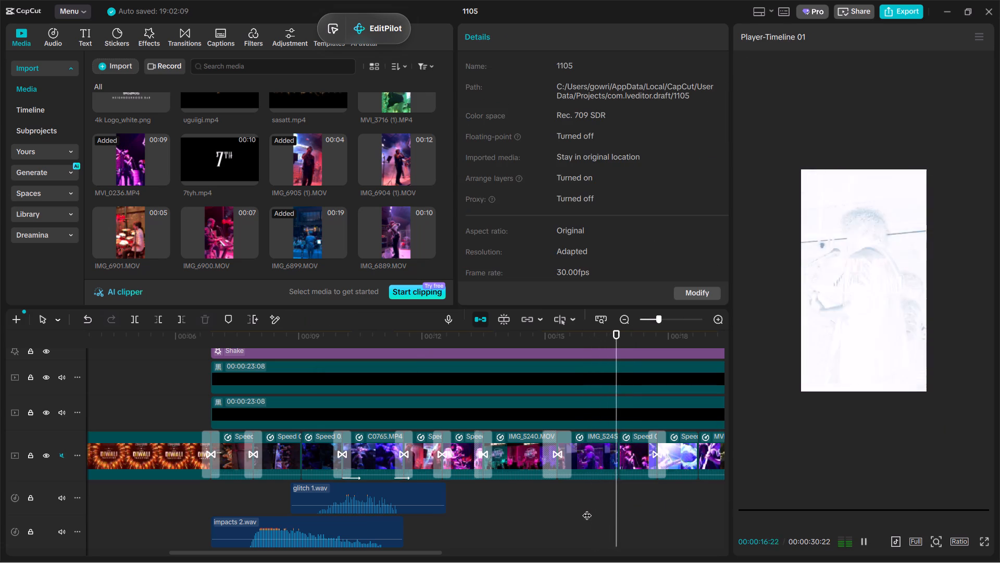
key(space)
key(space)
scroll(619, 496, left, 1)
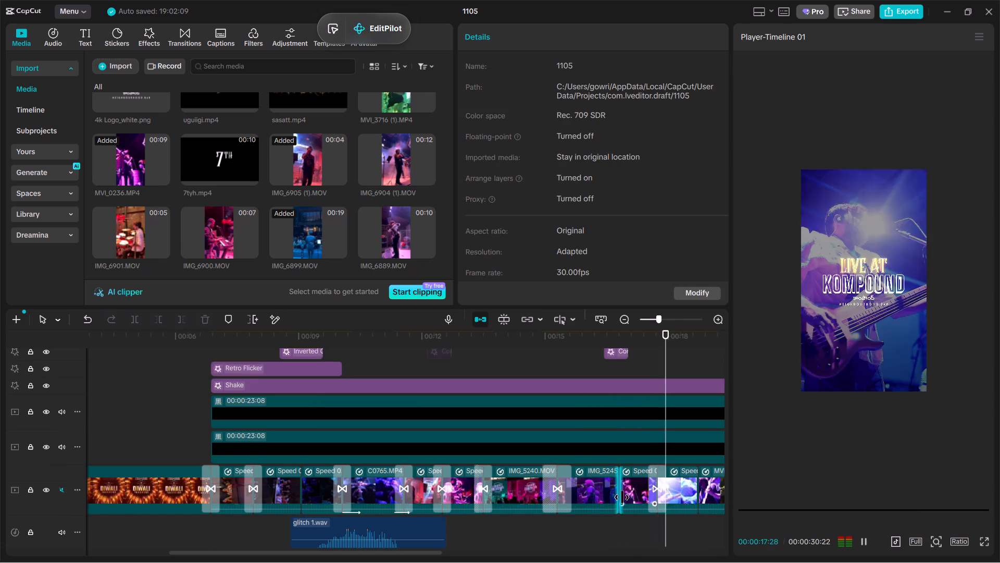
scroll(622, 497, left, 1)
ctrl+scroll(624, 500, down, 9)
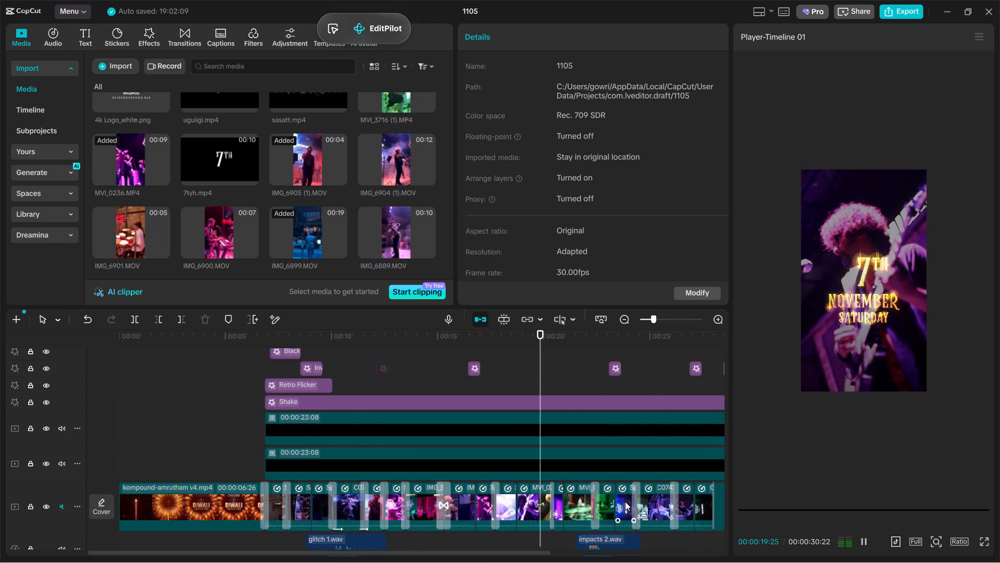
key(space)
scroll(530, 521, down, 1)
ctrl+scroll(533, 524, up, 5)
Add transform keyframes at both ends of the MVI_0250.MP4 clip behind 7TH NOVEMBER SATURDAY, rotating and enlarging it slightly.
click(535, 510)
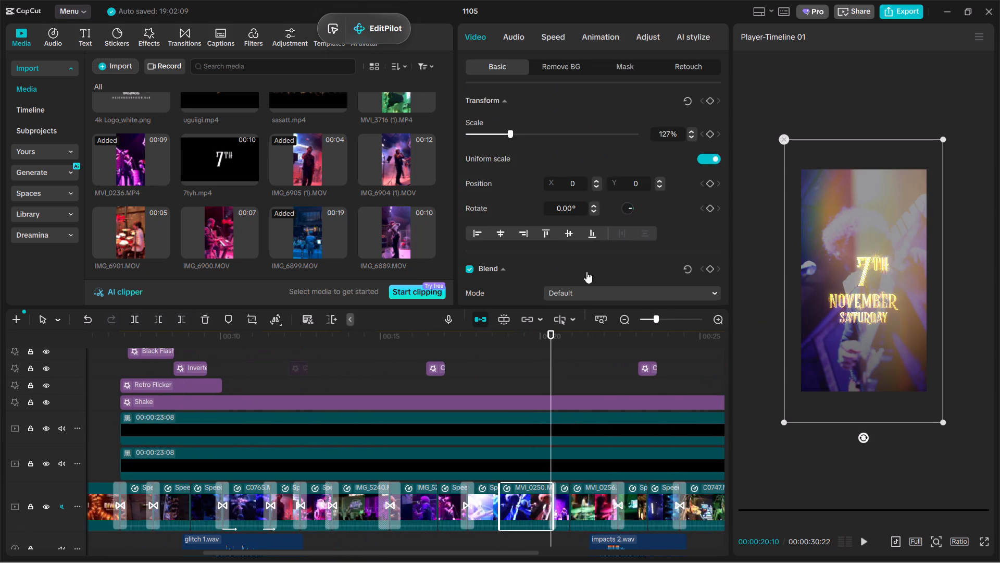
click(709, 101)
drag(547, 508, 432, 522)
drag(863, 439, 857, 439)
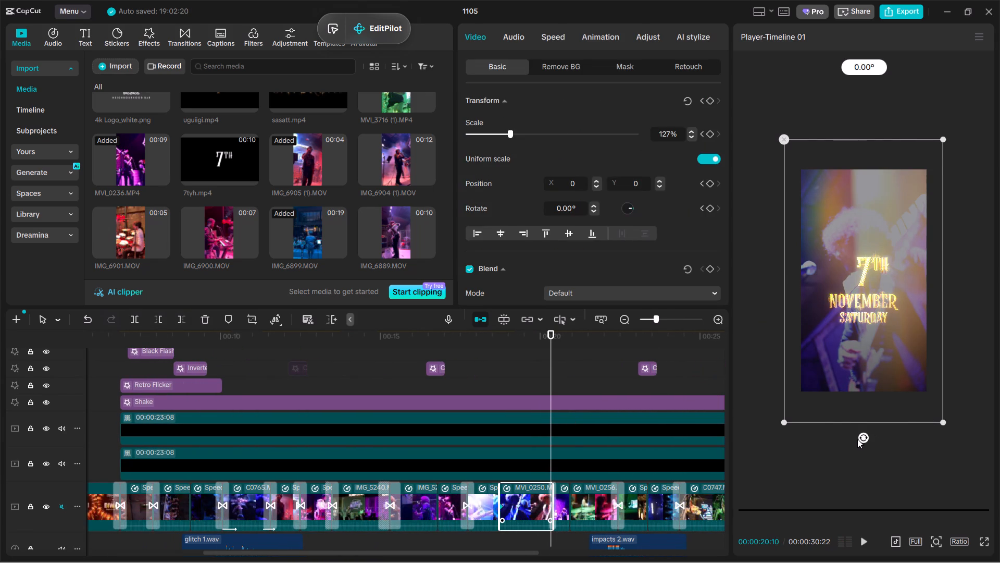
drag(857, 439, 852, 439)
drag(931, 431, 947, 471)
Play back from 00:00:17:26 through the 7TH NOVEMBER section and stop on the 08:30 PM ONWARDS clip at 00:00:24:04.
click(472, 381)
key(space)
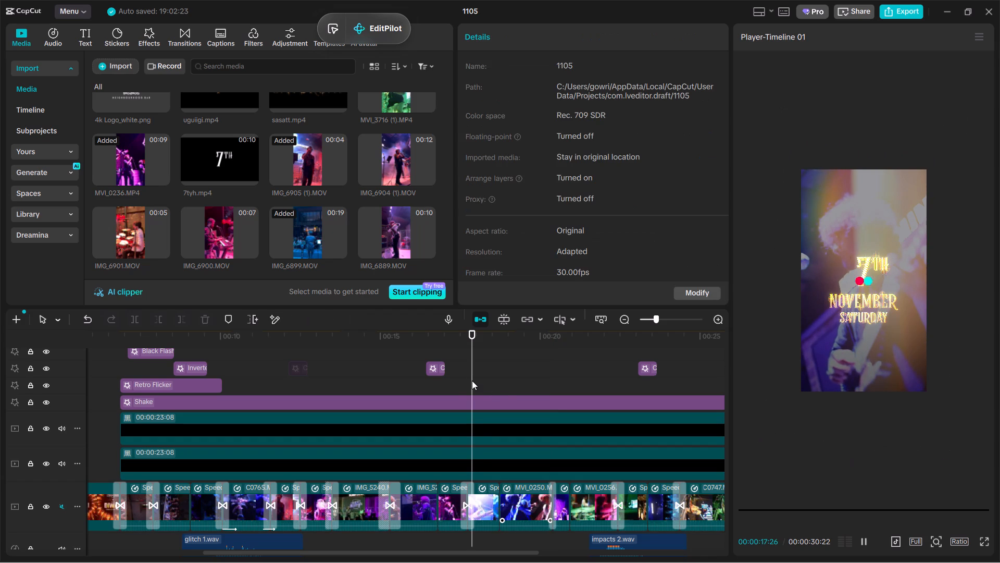
key(space)
key(space)
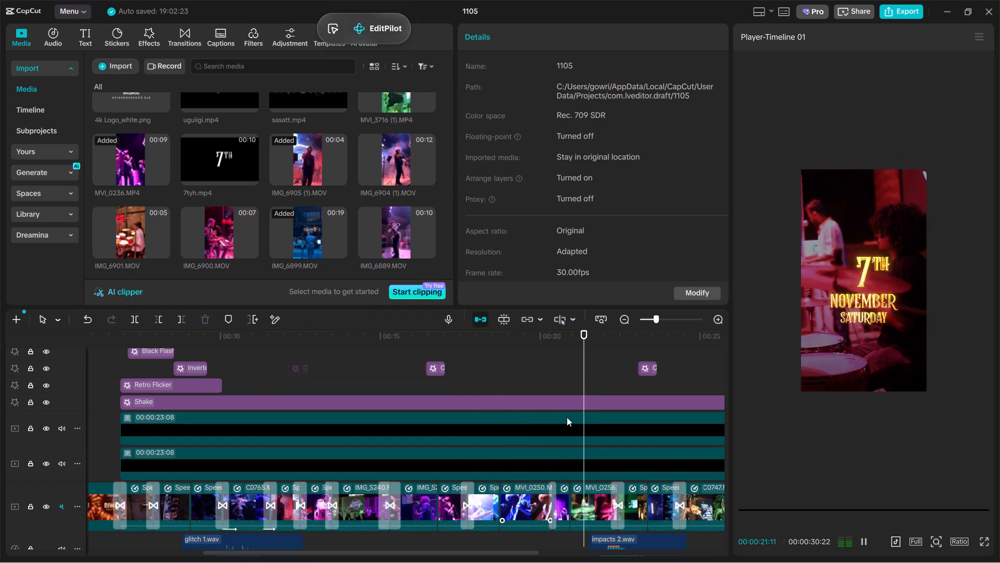
ctrl+scroll(568, 421, down, 3)
scroll(584, 455, down, 7)
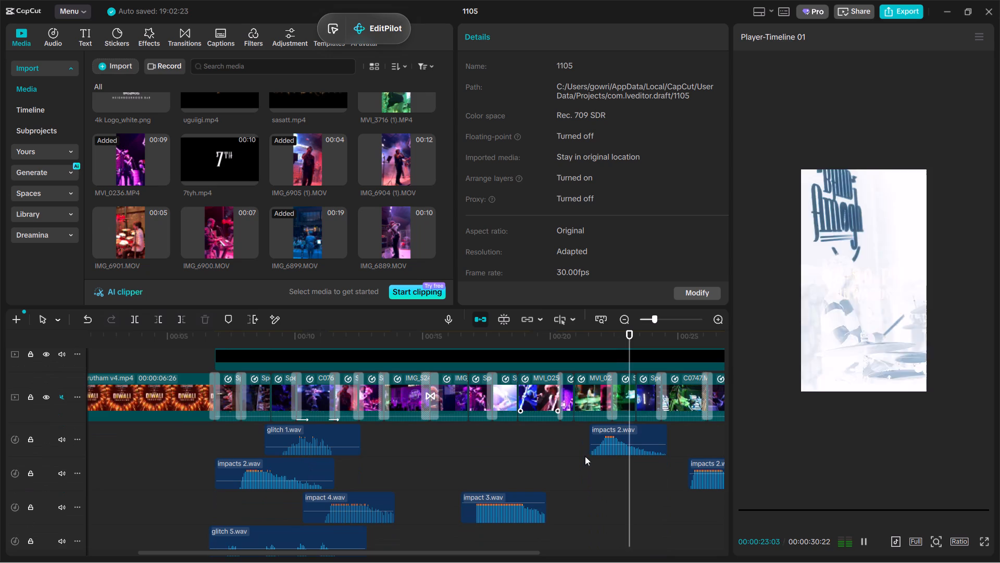
key(space)
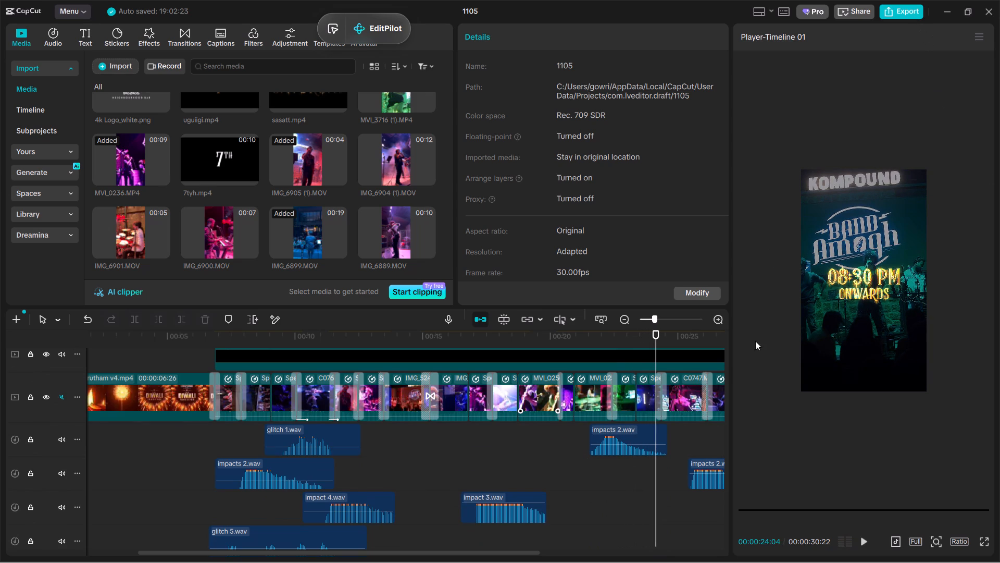
Preview the imported clips IMG_6905 (1).MOV, MVI_3716 (1).MP4 and IMG_6904 (1).MOV as candidates for the 08:30 PM section.
ctrl+scroll(672, 447, up, 8)
click(316, 160)
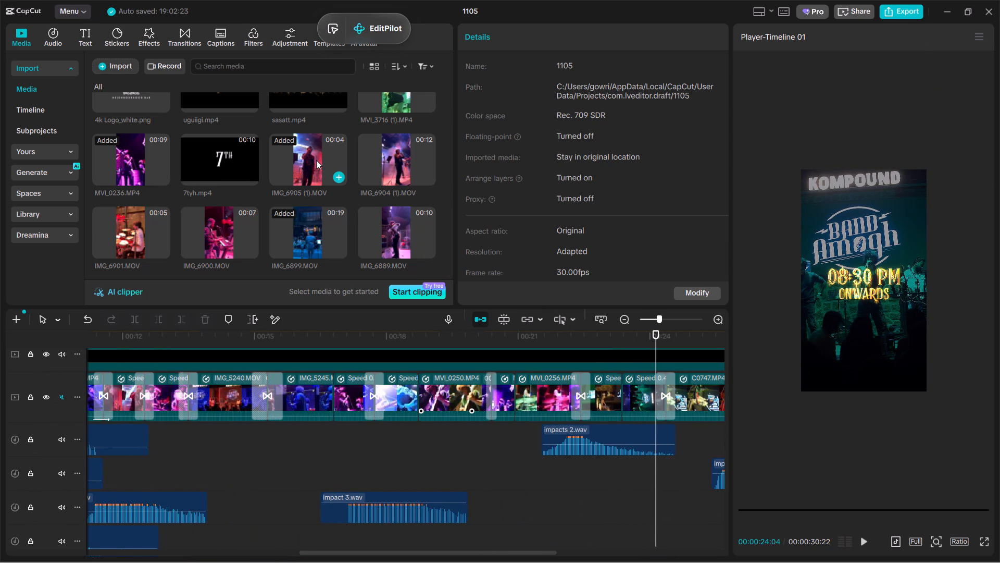
scroll(386, 159, up, 1)
click(402, 183)
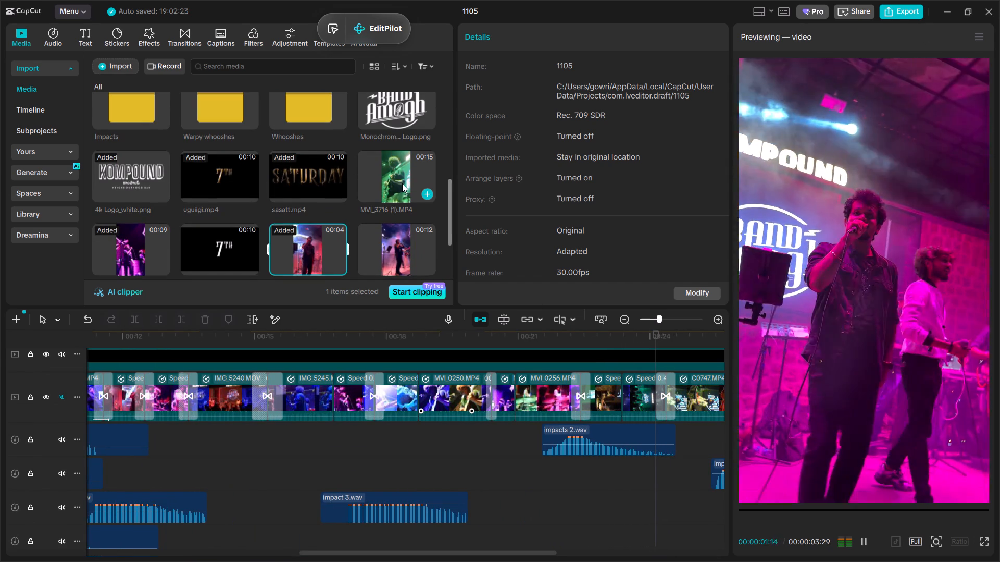
click(397, 241)
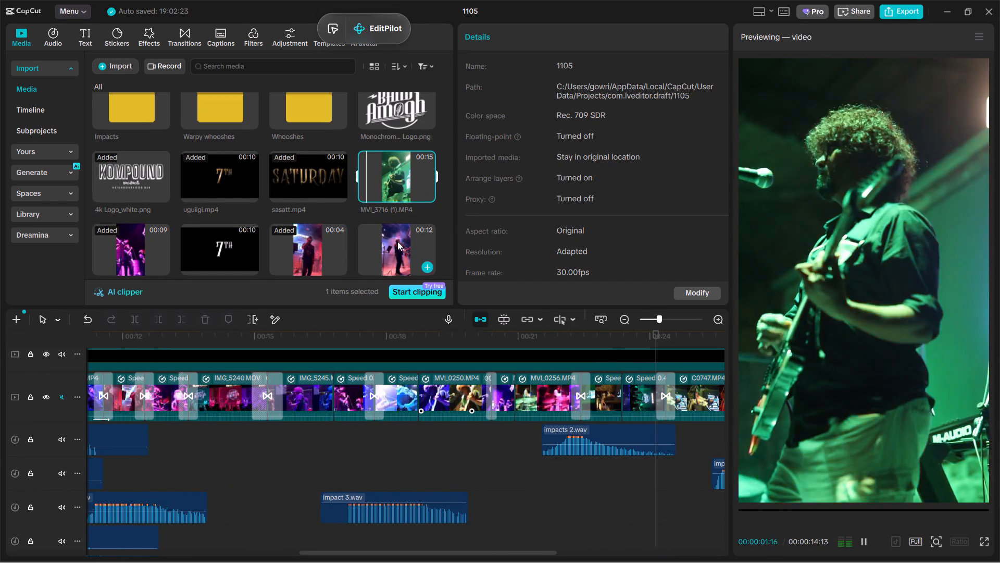
scroll(385, 237, down, 1)
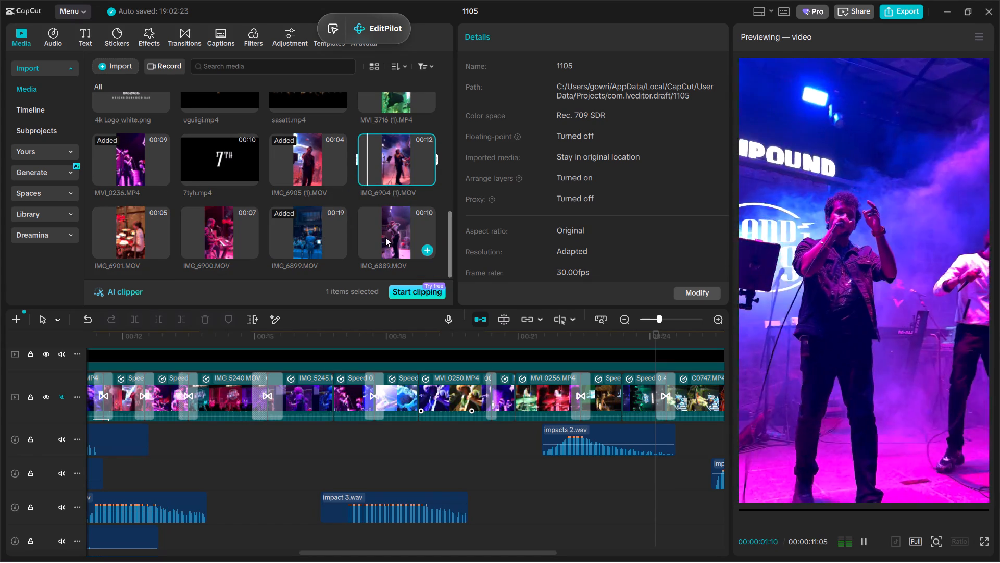
scroll(384, 230, down, 2)
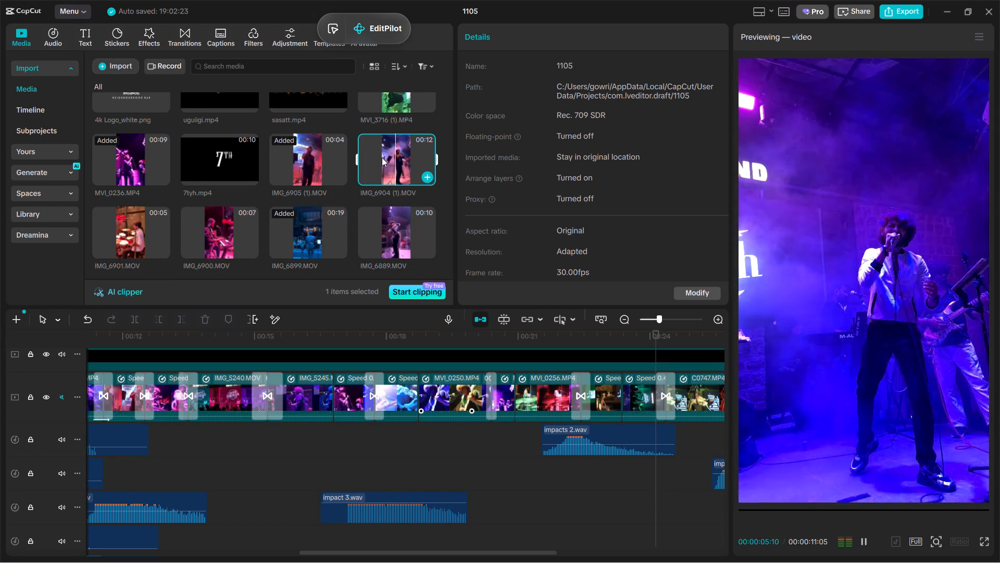
Replace the 08:30 PM clip at 00:00:24:04 with the blue-lit singer portion of IMG_6904 (1).MOV, keeping the original video effect.
drag(382, 157, 635, 395)
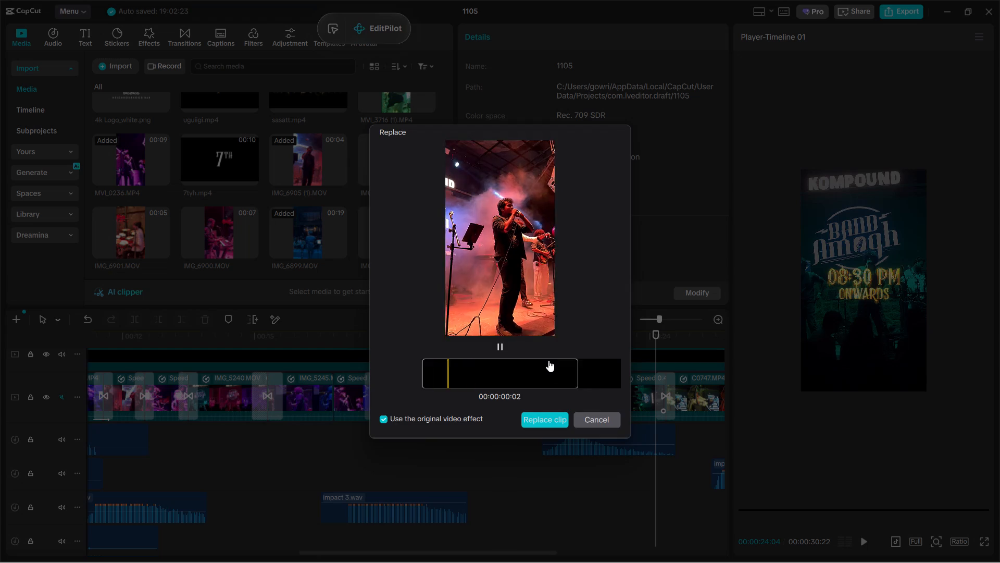
drag(548, 368, 3, 378)
drag(571, 373, 0, 376)
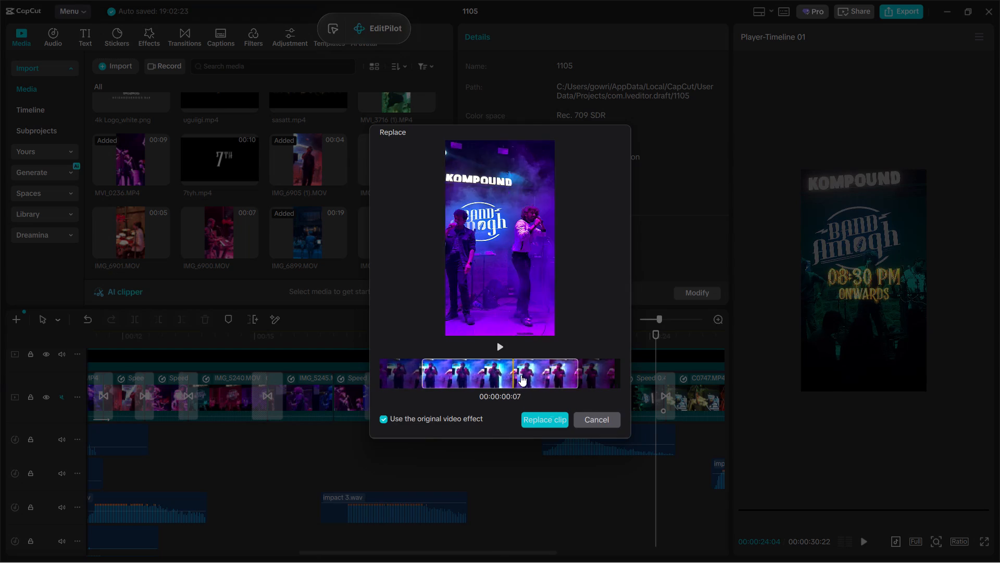
drag(555, 382, 0, 370)
drag(521, 378, 132, 388)
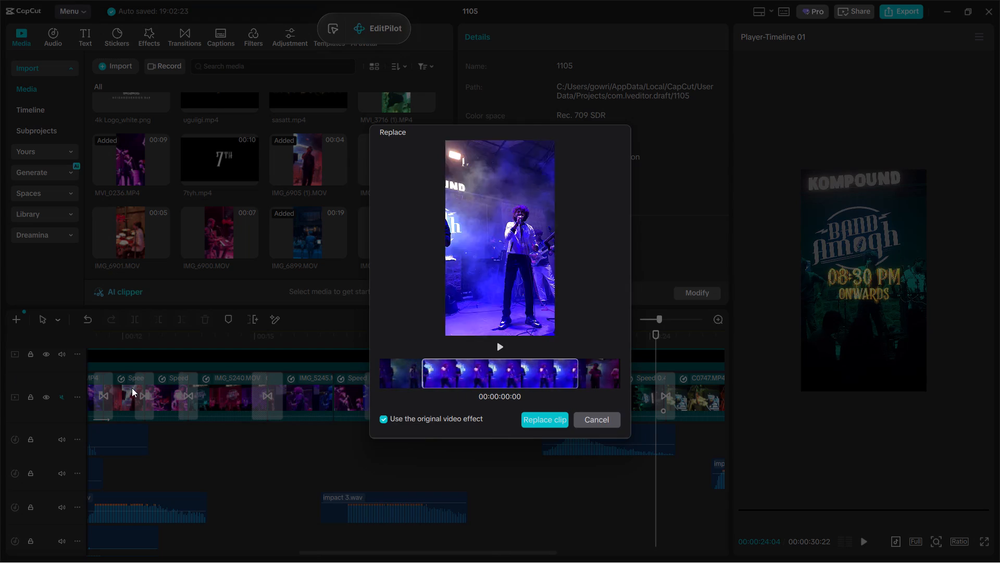
drag(132, 388, 132, 387)
drag(540, 369, 493, 371)
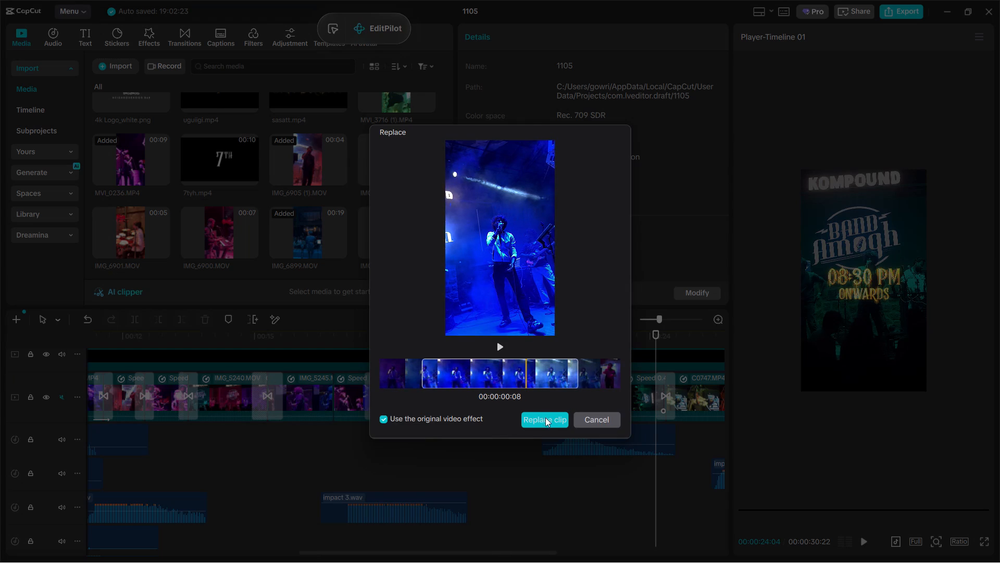
click(545, 418)
click(465, 328)
Set the new 08:30 PM clip's rotation to 0°, scale it to 173% and reposition the singer behind the text.
click(636, 400)
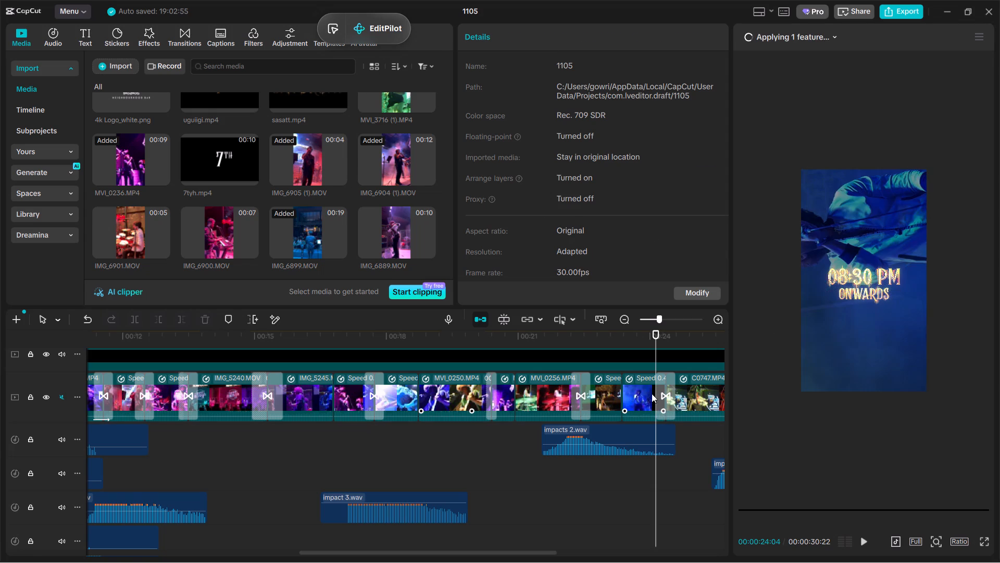
drag(581, 209, 251, 199)
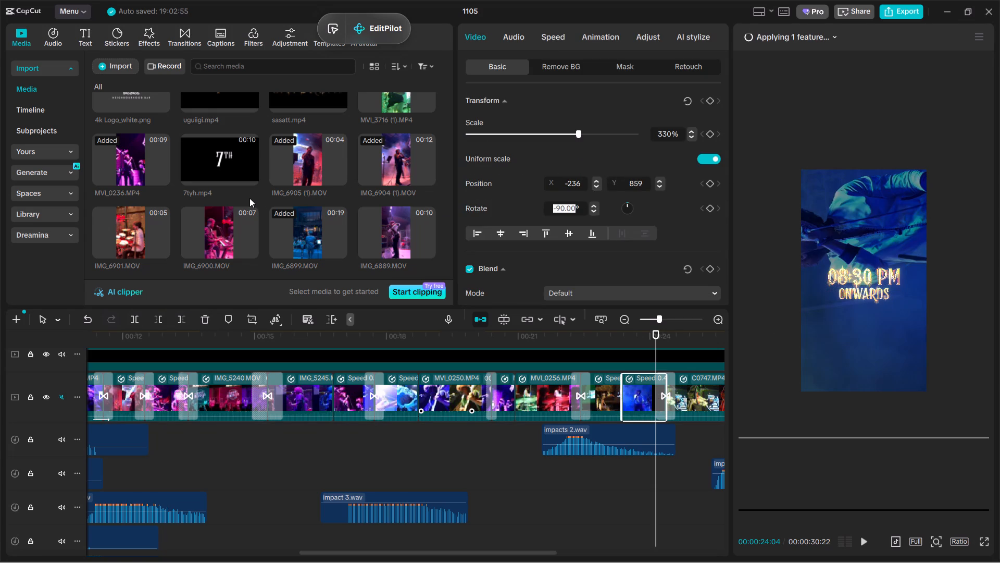
key(0)
key(Return)
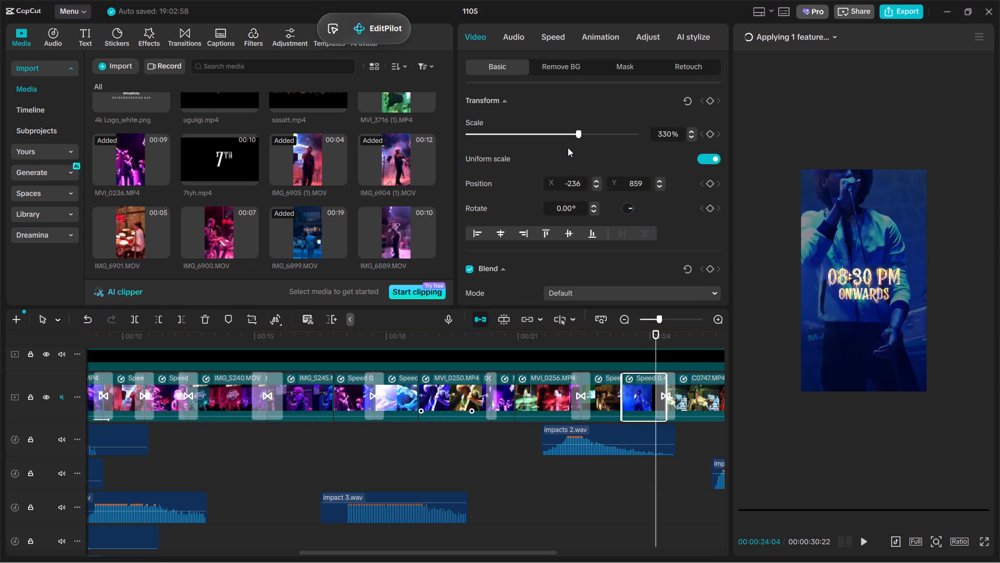
drag(566, 140, 526, 150)
drag(876, 374, 883, 382)
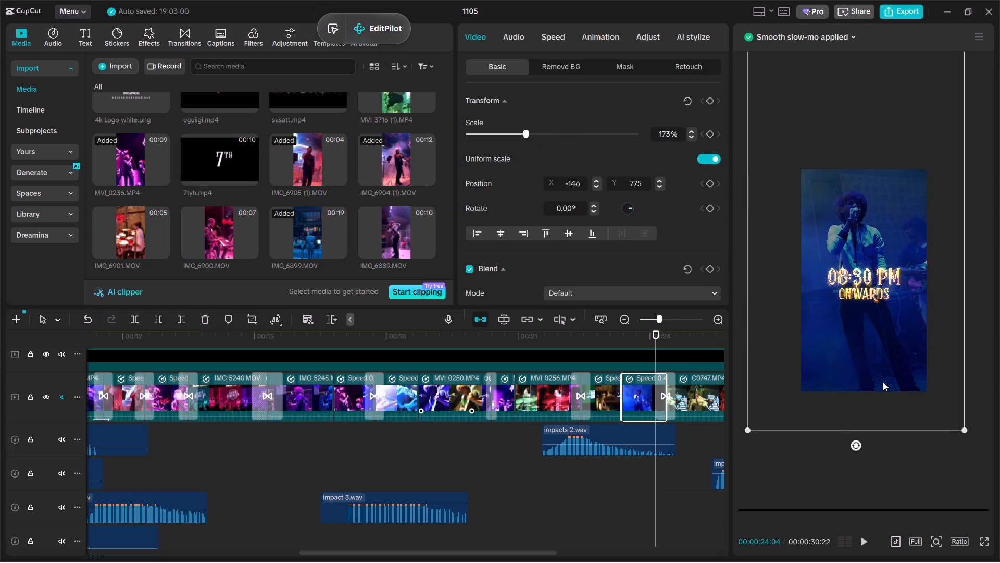
drag(883, 382, 882, 373)
Play back the 08:30 PM ONWARDS section from about 00:00:23:00 to review the replaced clip.
click(602, 497)
key(space)
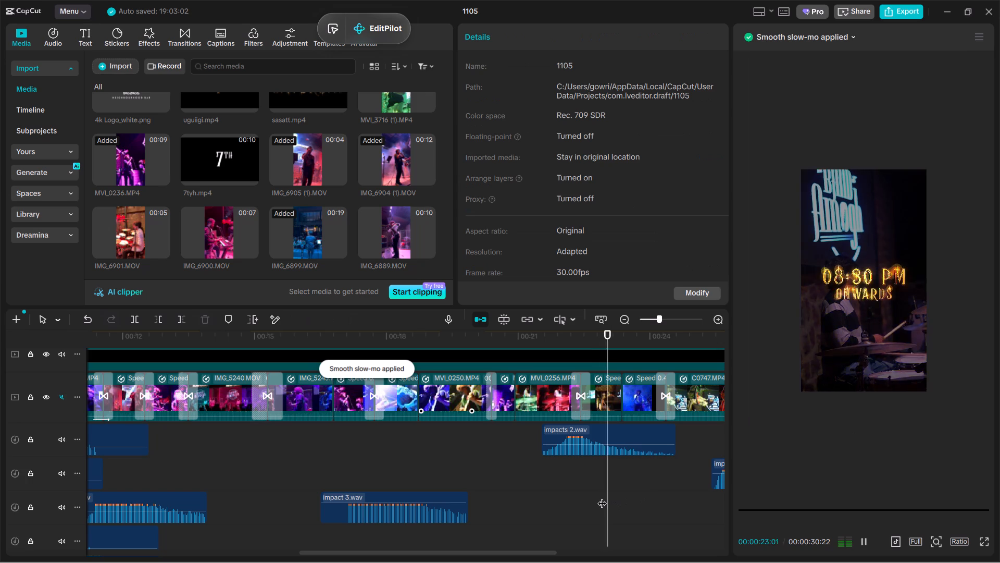
key(space)
key(space)
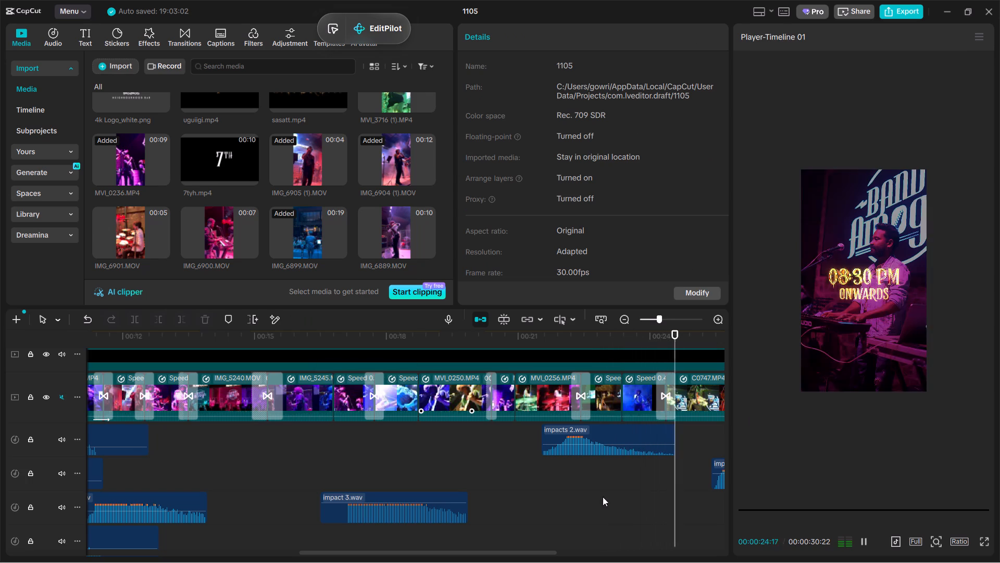
ctrl+scroll(617, 497, down, 6)
Name the timeline export "amogh-kompound updated" and set its frame rate to 60fps.
click(895, 18)
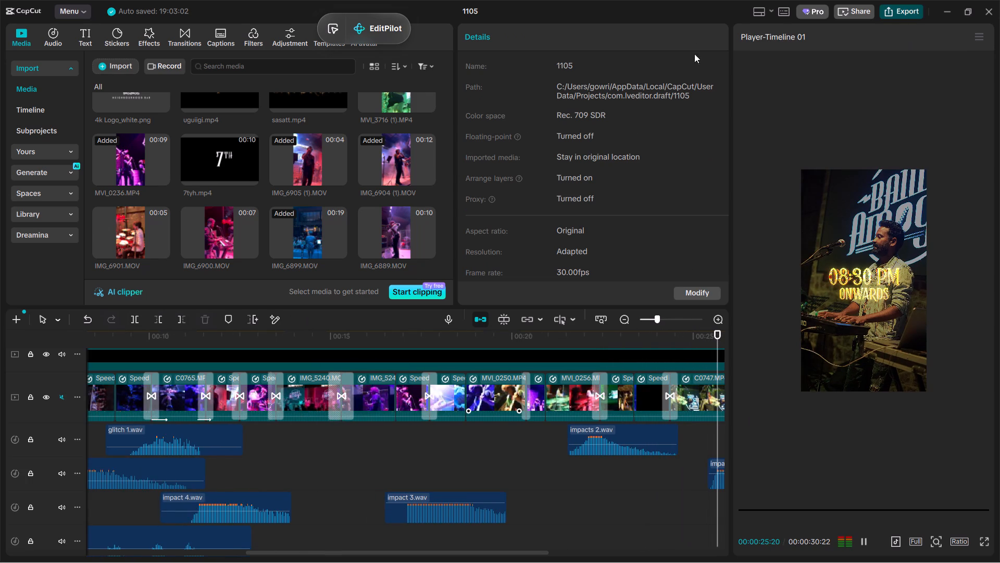
drag(615, 132, 329, 133)
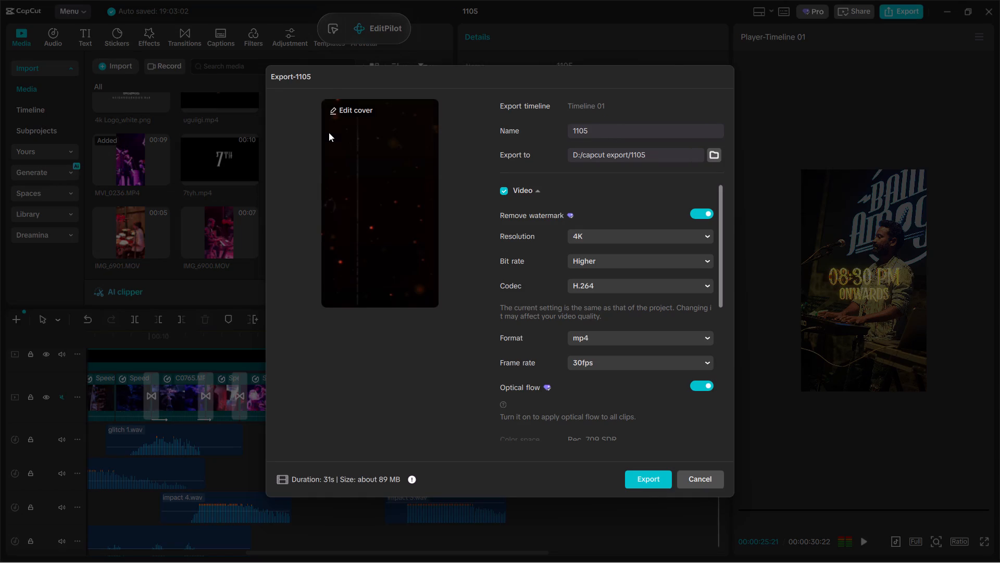
text(amogh)
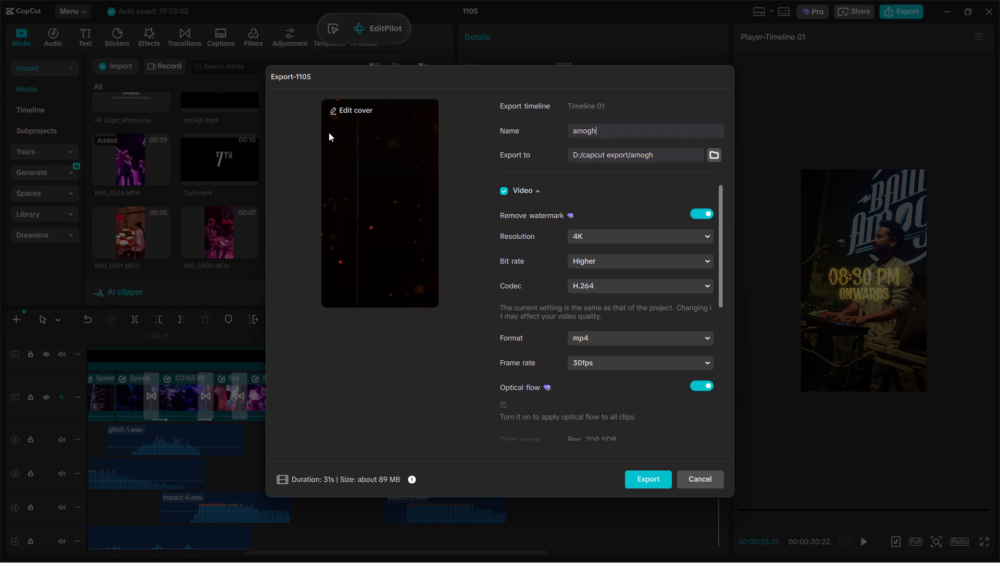
text(-kompound)
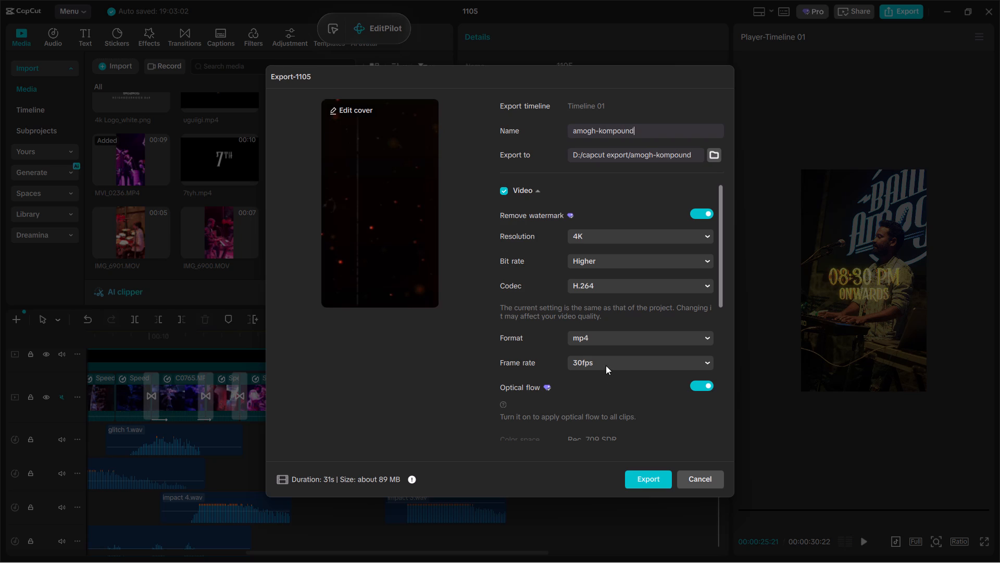
click(606, 365)
click(640, 507)
key(space)
text(updated)
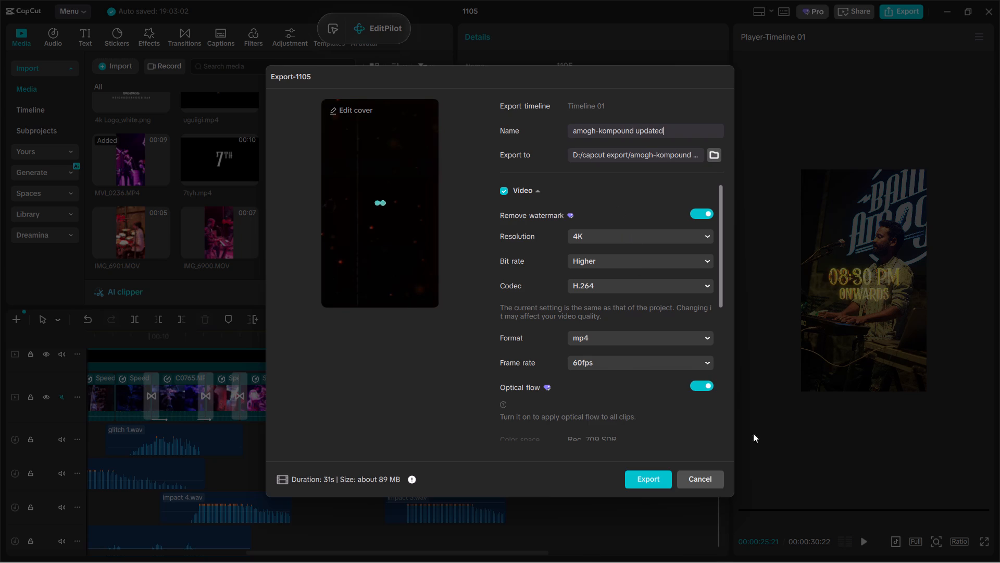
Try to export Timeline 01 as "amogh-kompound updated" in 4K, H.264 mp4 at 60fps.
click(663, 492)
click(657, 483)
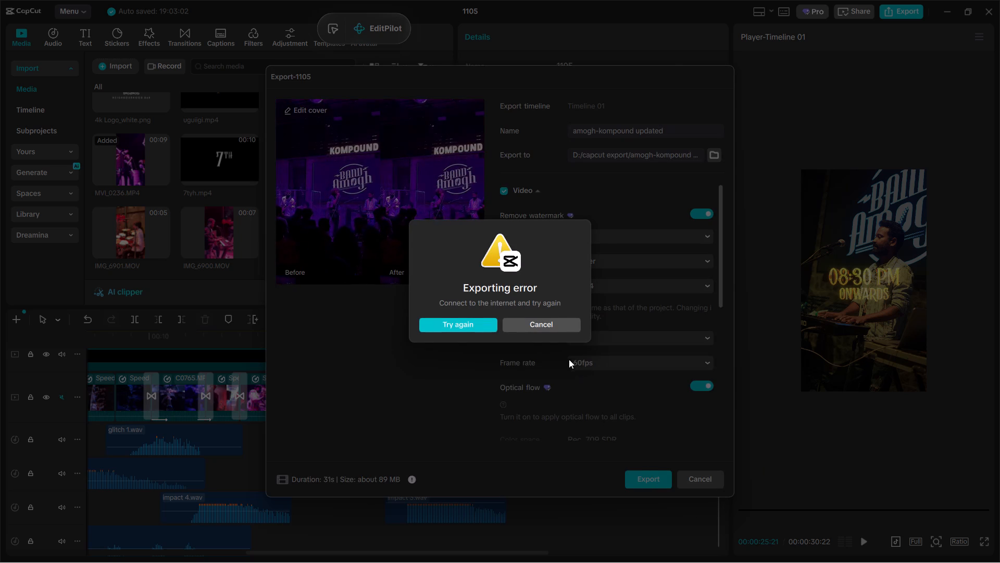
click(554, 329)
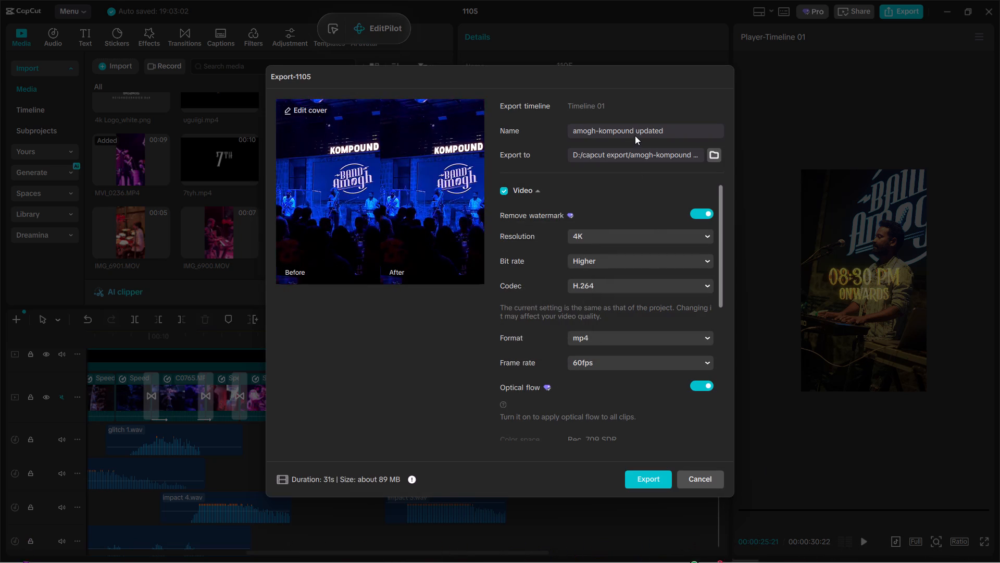
Copy the export name "amogh-kompound updated" and leave the export setup.
drag(676, 129, 332, 160)
key(ctrl+c)
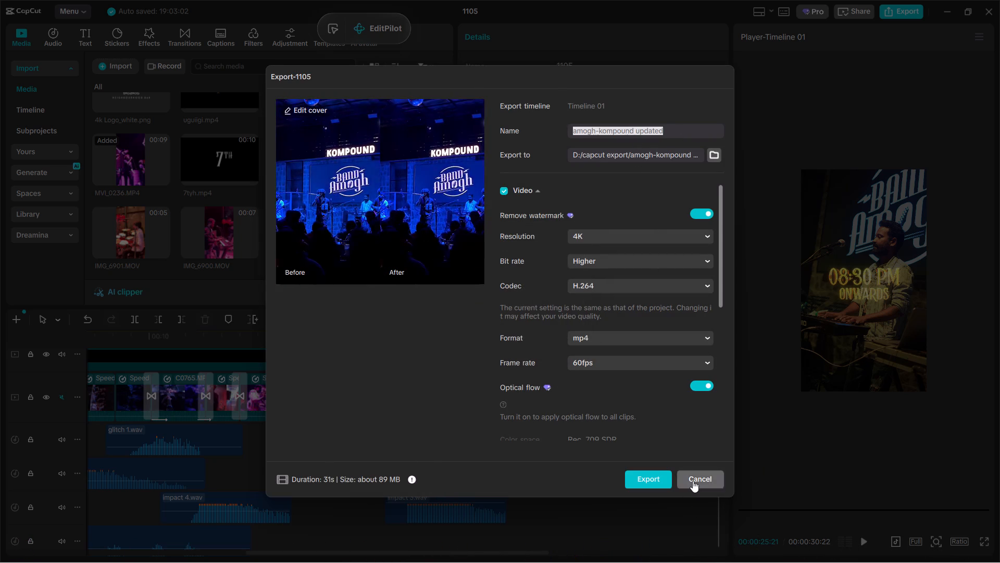
click(693, 481)
Switch to Proton VPN and connect to the fastest free server.
click(717, 536)
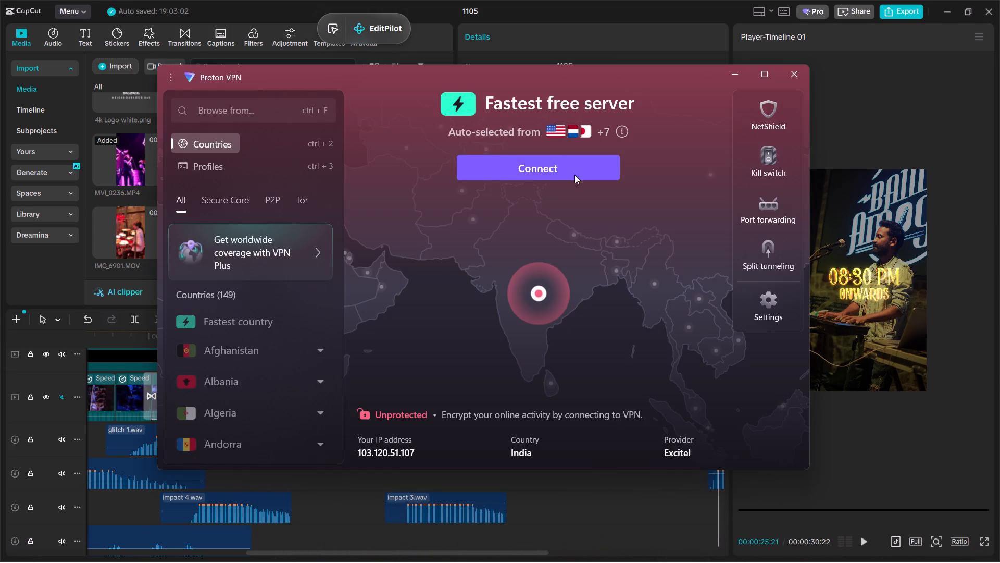
click(574, 175)
Close all open CapCut windows, After Effects without saving Luxury Gold Title (converted).aep, and the Luxury Gold Title folder window.
click(990, 18)
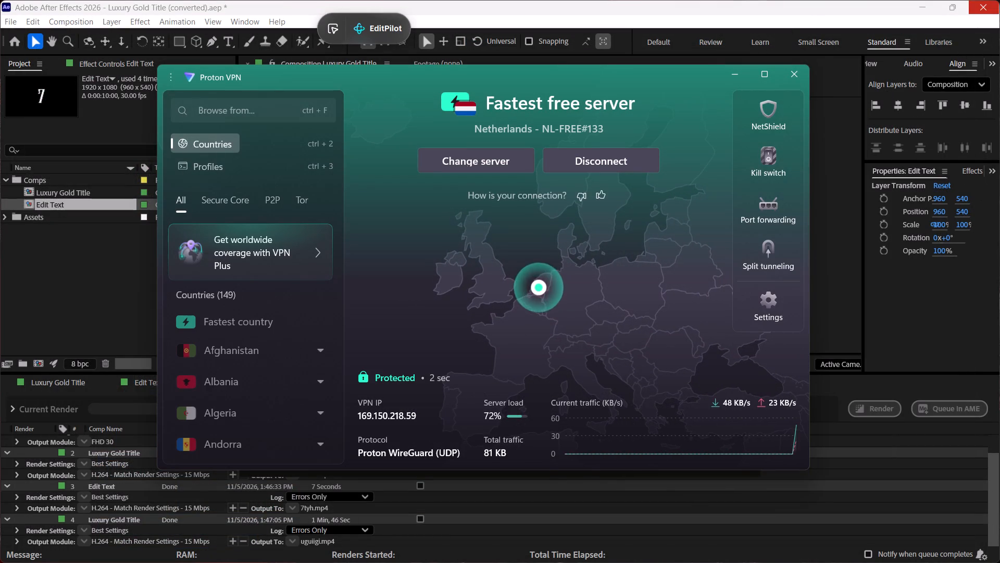
click(999, 4)
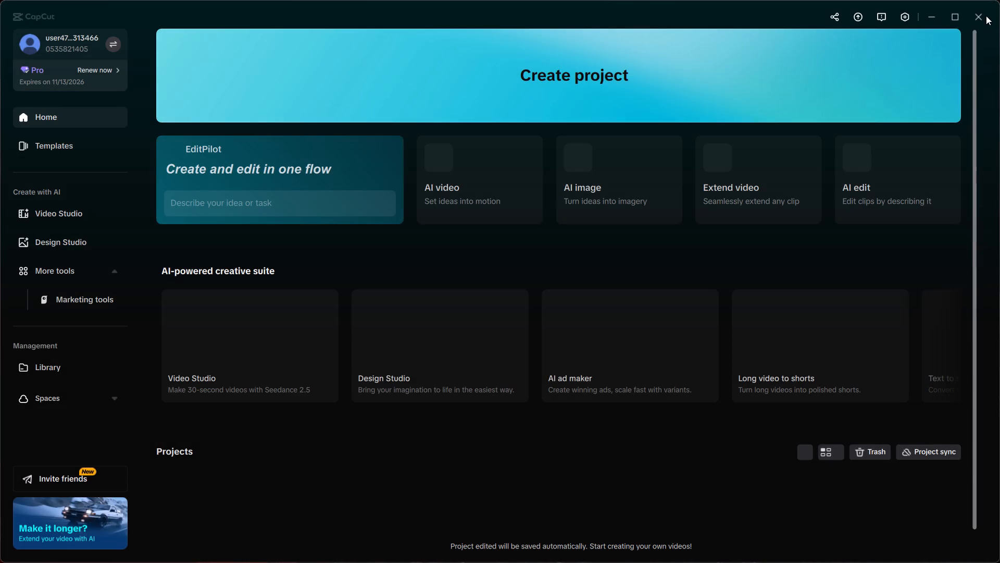
click(979, 15)
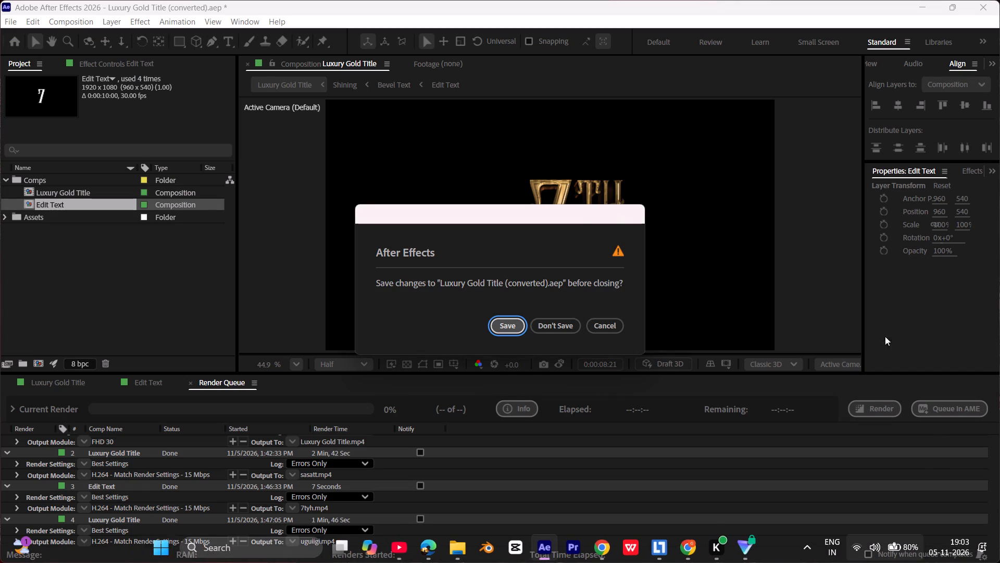
click(566, 333)
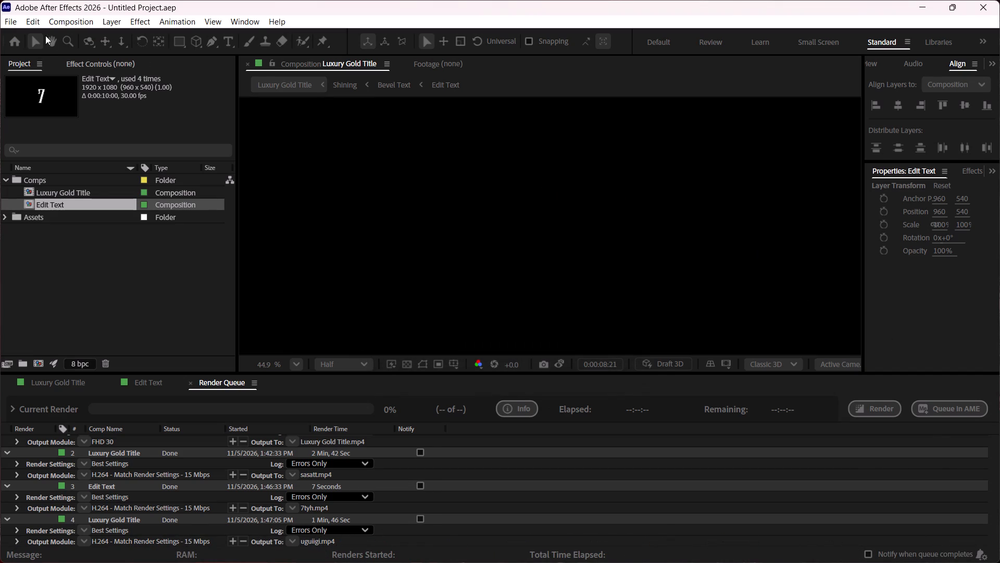
click(24, 21)
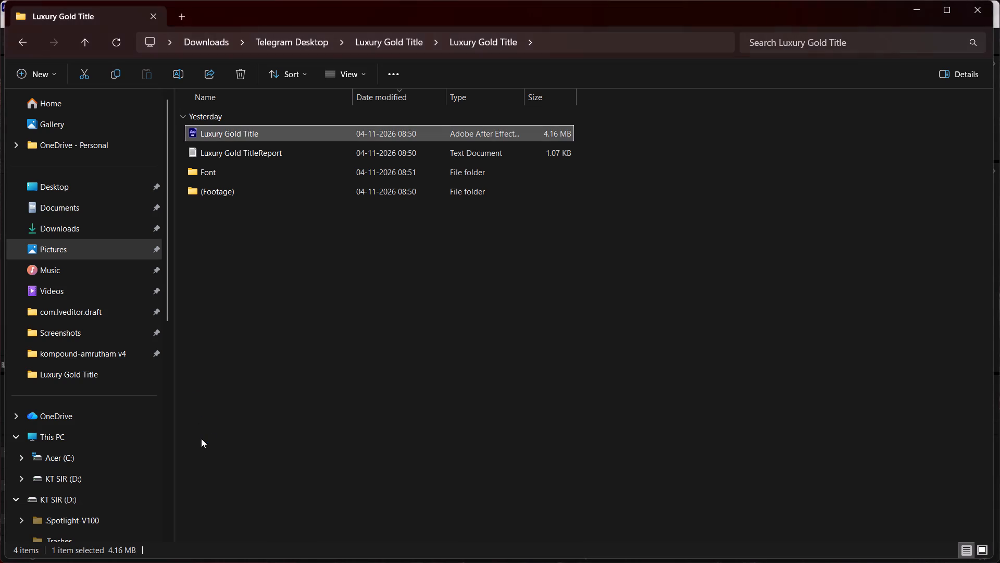
click(979, 9)
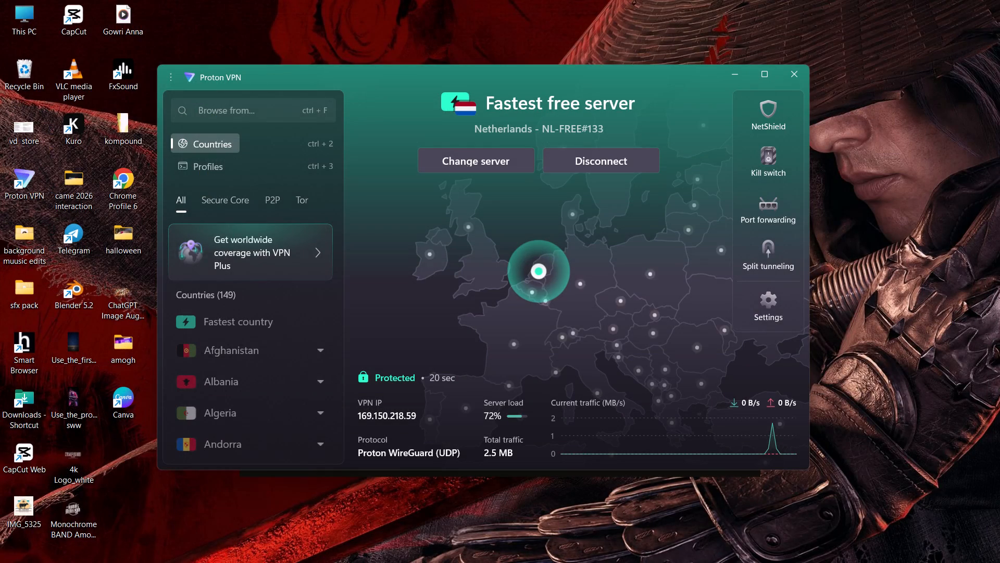
Relaunch CapCut.
double_click(518, 550)
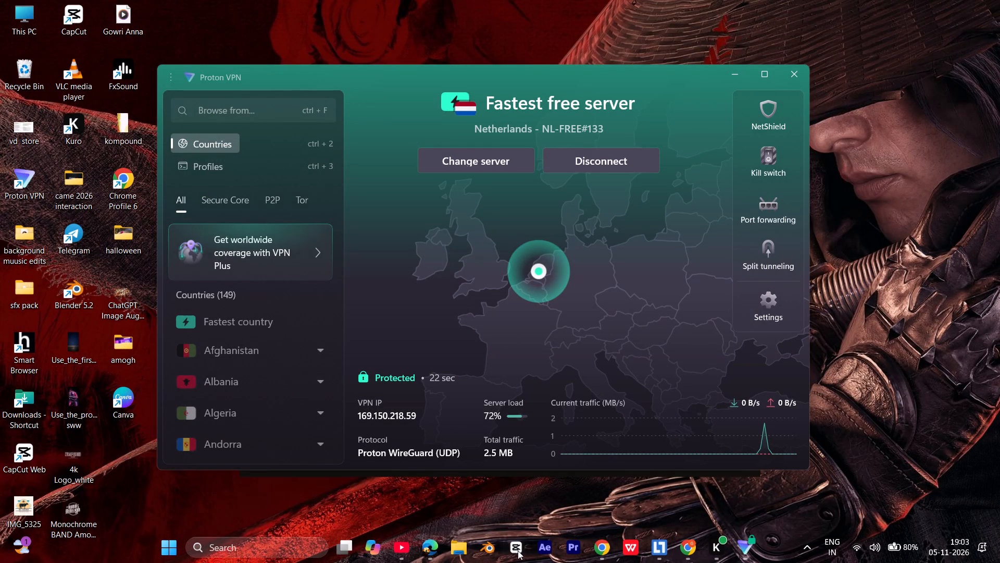
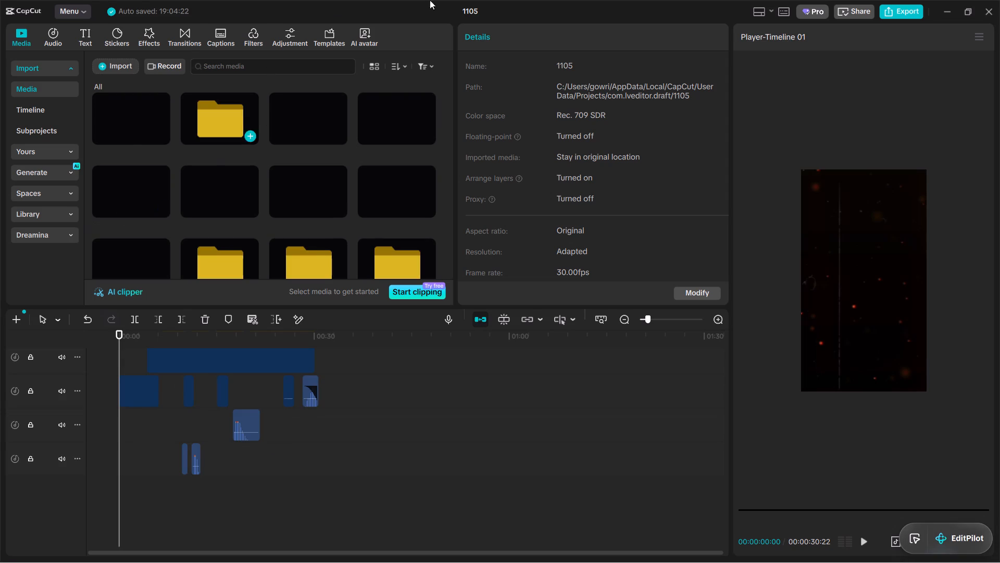
Open the export setup for project 1105 and name the exported video "amogh-kompound updated".
click(899, 8)
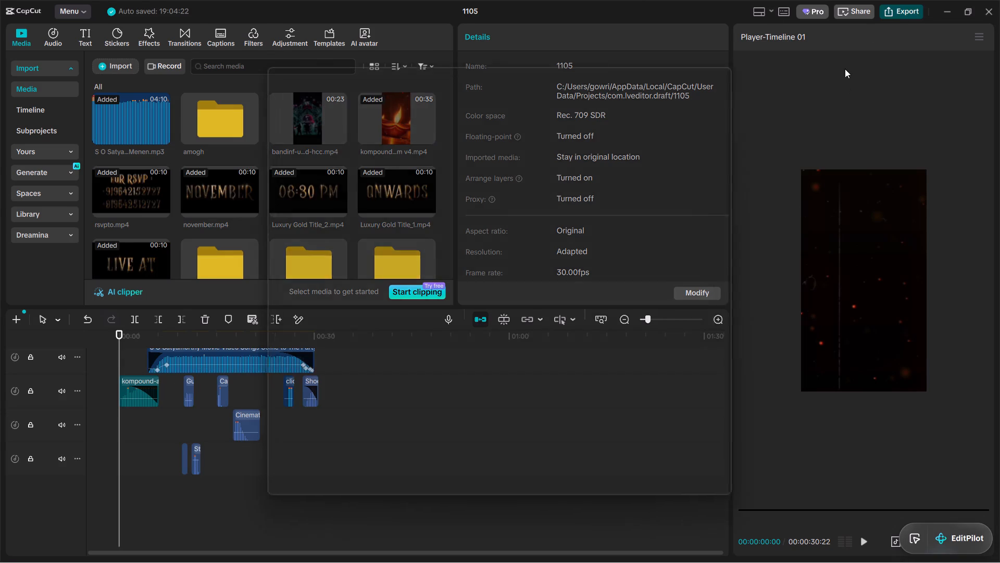
drag(635, 143, 378, 137)
ctrl+drag(679, 136, 494, 132)
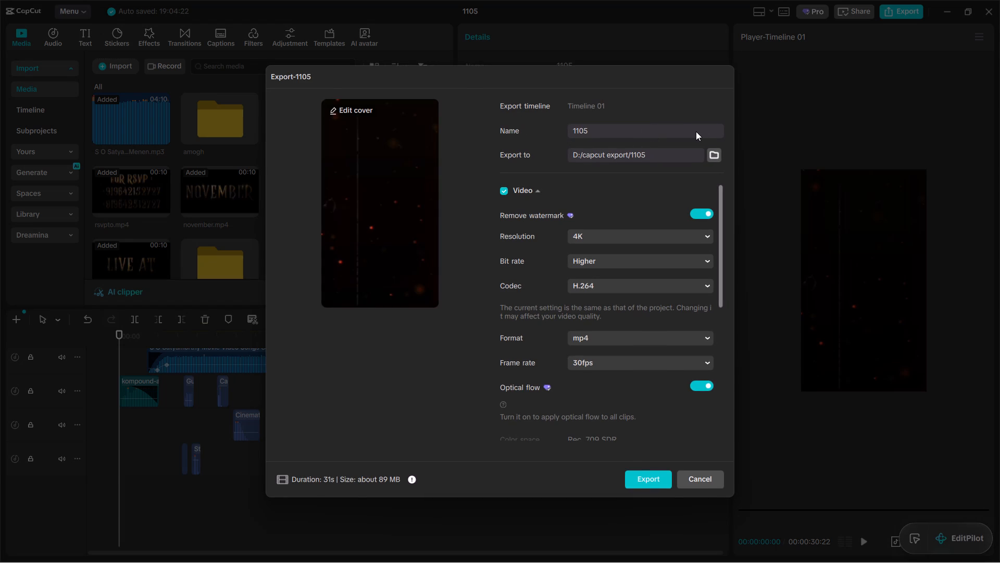
drag(679, 135, 509, 122)
key(ctrl+v)
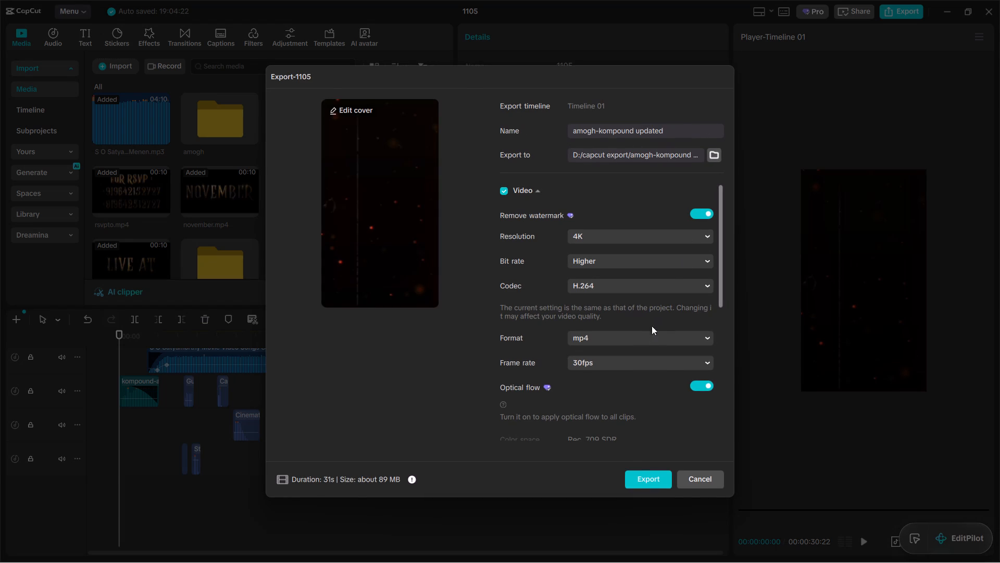
Set the export frame rate to 60fps and start exporting the video.
click(632, 365)
click(621, 513)
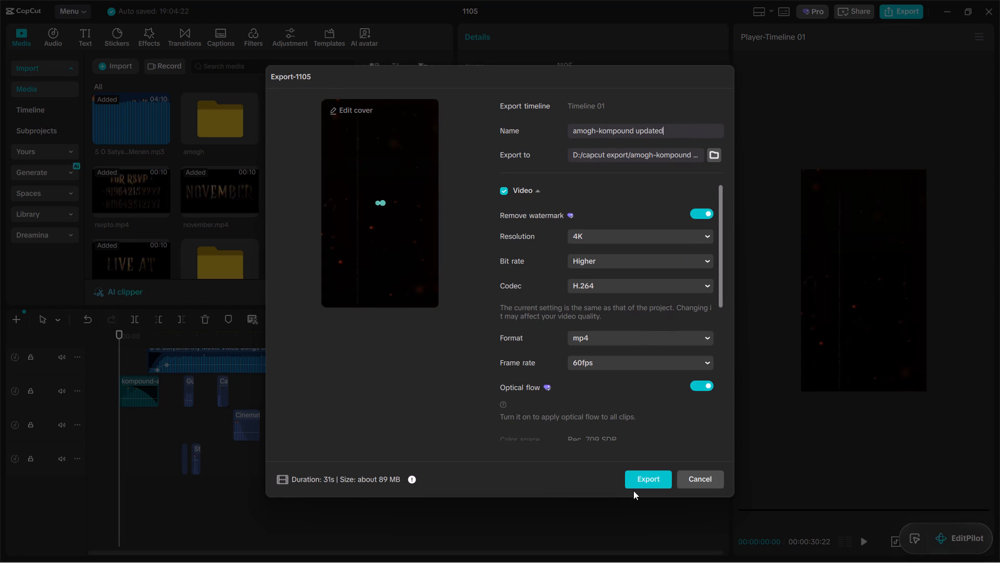
click(642, 481)
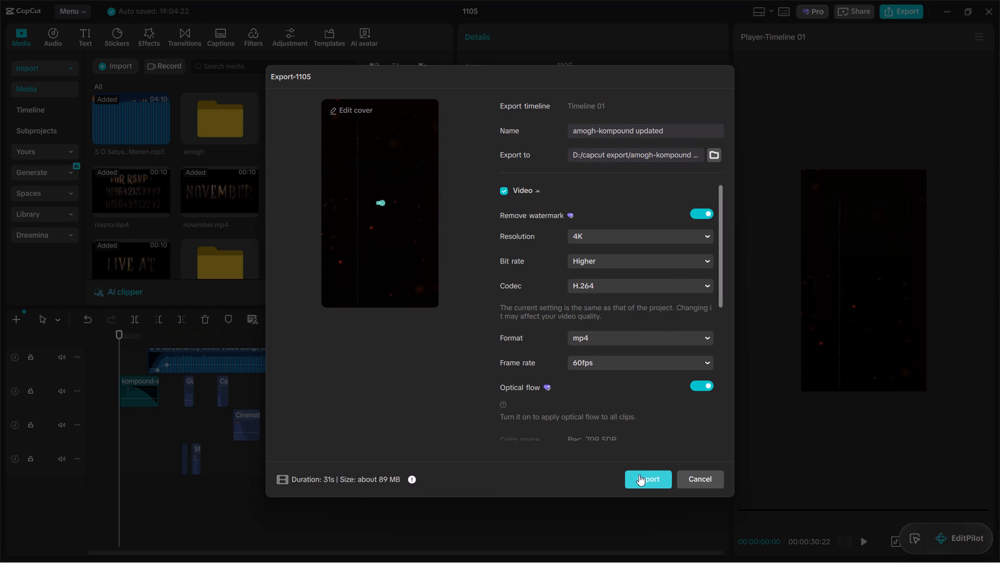